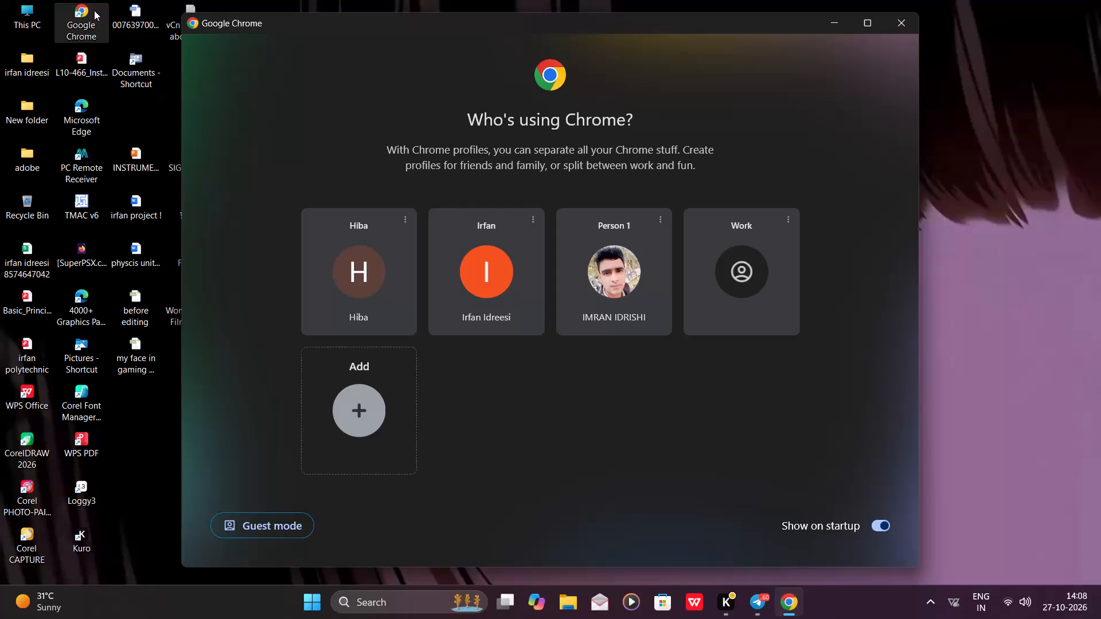
# Open Pinterest in the Irfan browser profile.
pyautogui.click(482, 269)
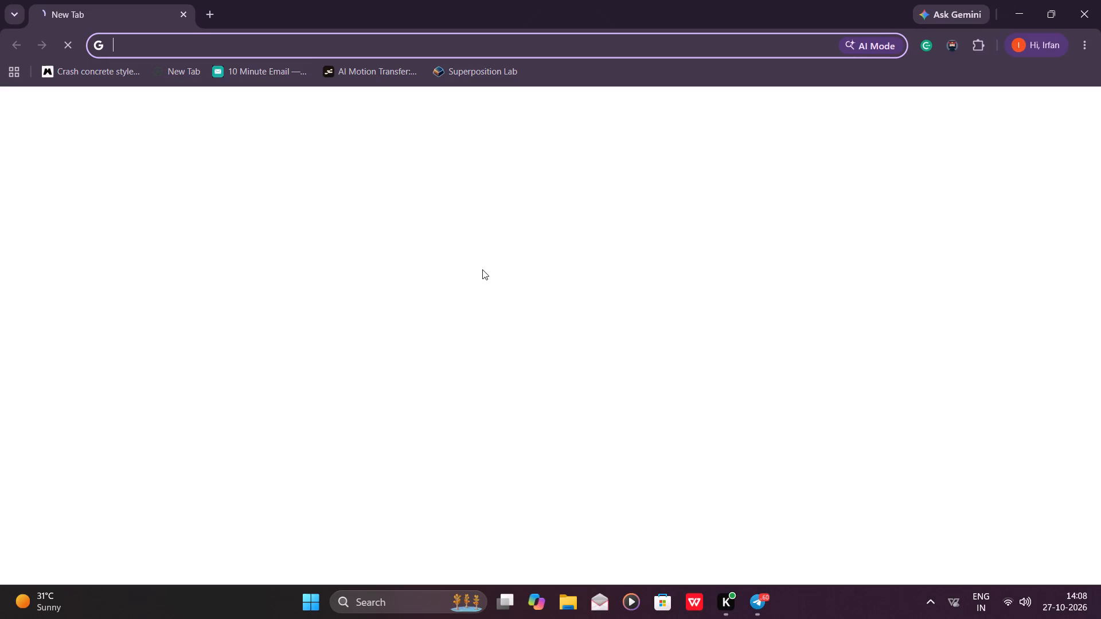
pyautogui.click(276, 45)
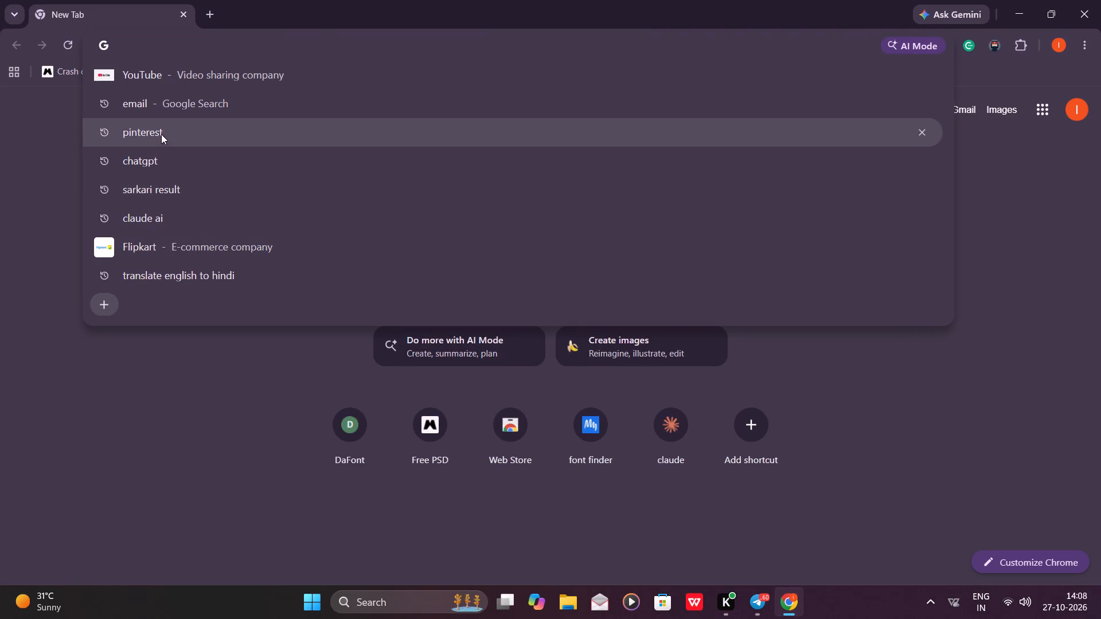
pyautogui.click(161, 134)
pyautogui.click(196, 241)
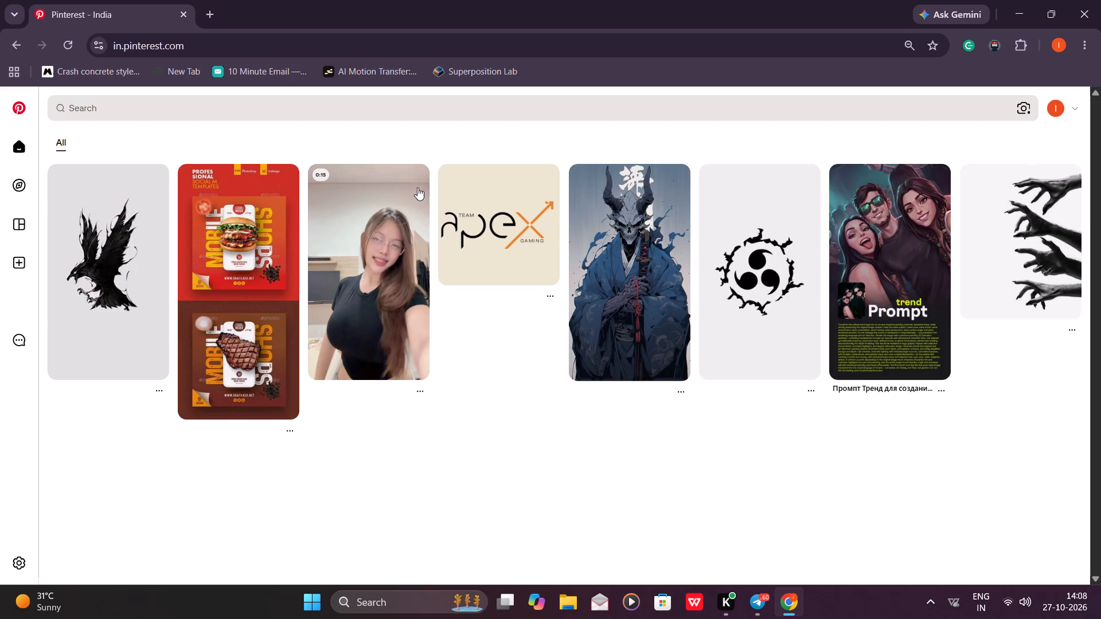
# Look through the pins on the Pinterest home feed.
pyautogui.scroll(-1, 673, 197)
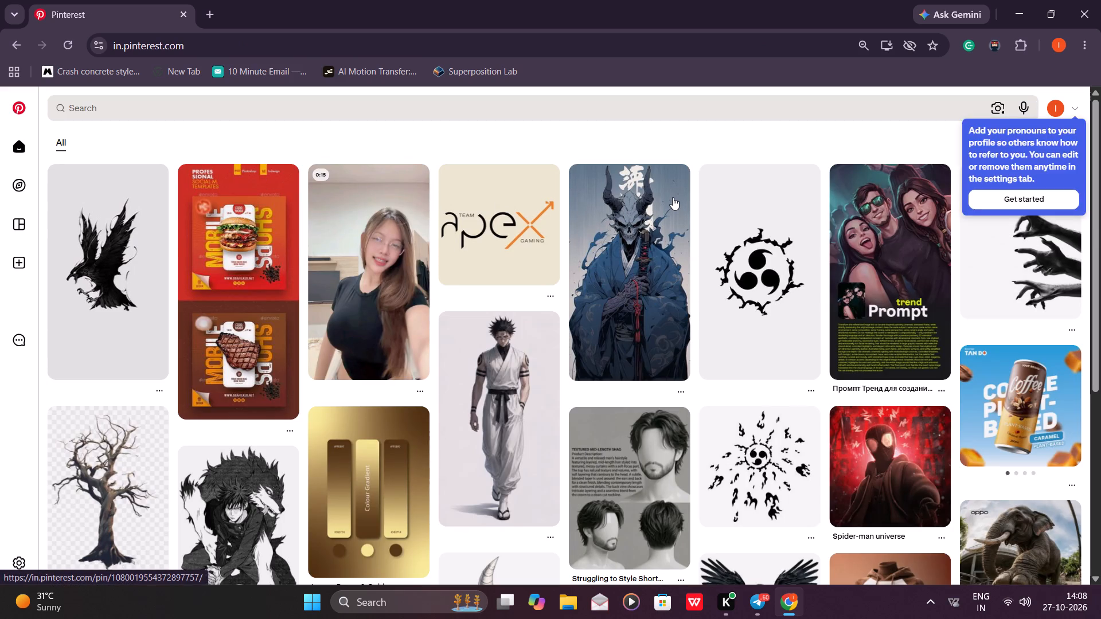
pyautogui.scroll(-6, 673, 197)
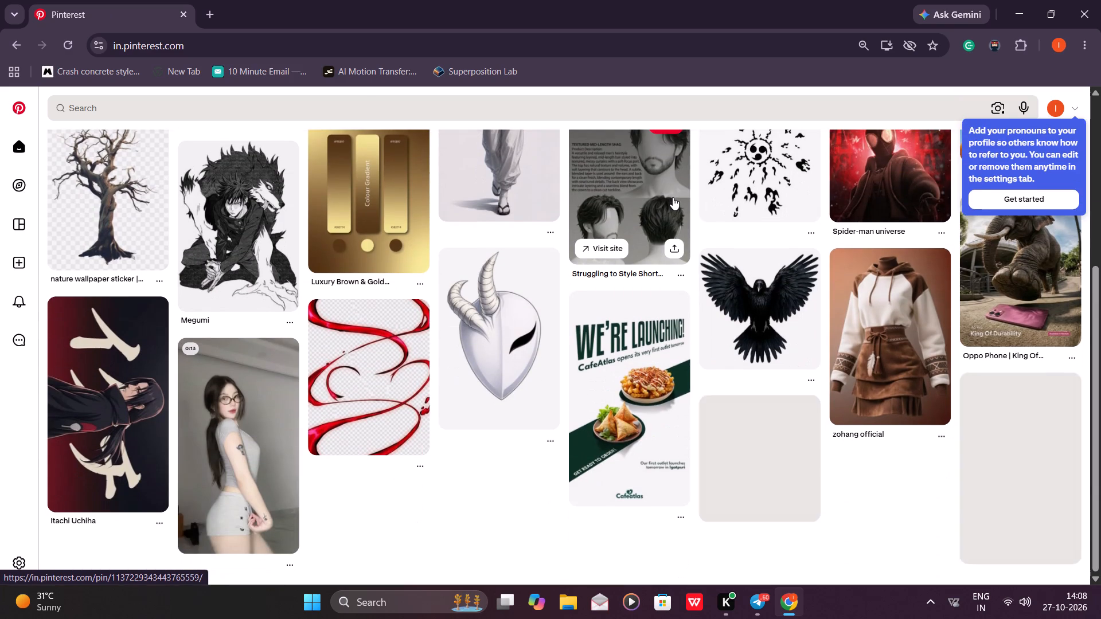
pyautogui.scroll(-2, 673, 197)
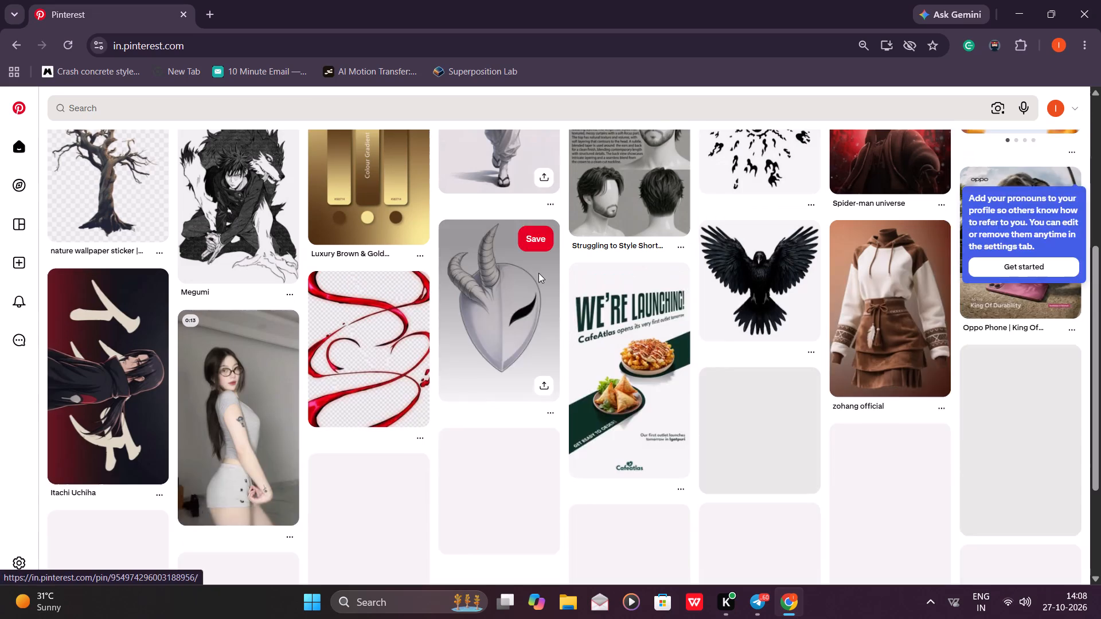
pyautogui.scroll(-1, 768, 304)
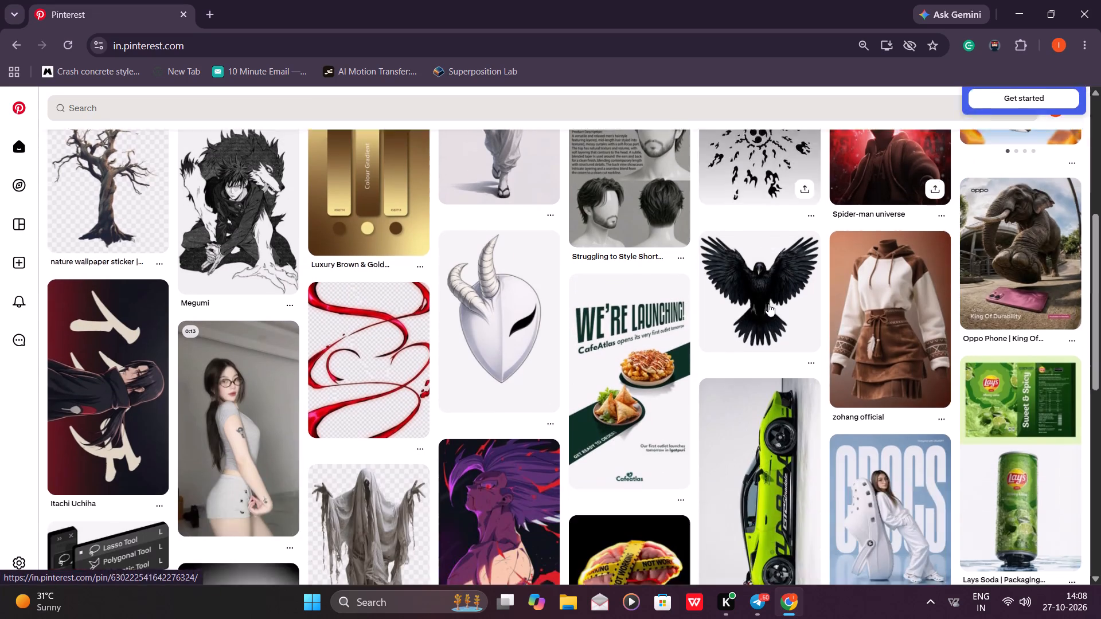
pyautogui.scroll(-2, 768, 304)
pyautogui.hscroll(-1, 768, 303)
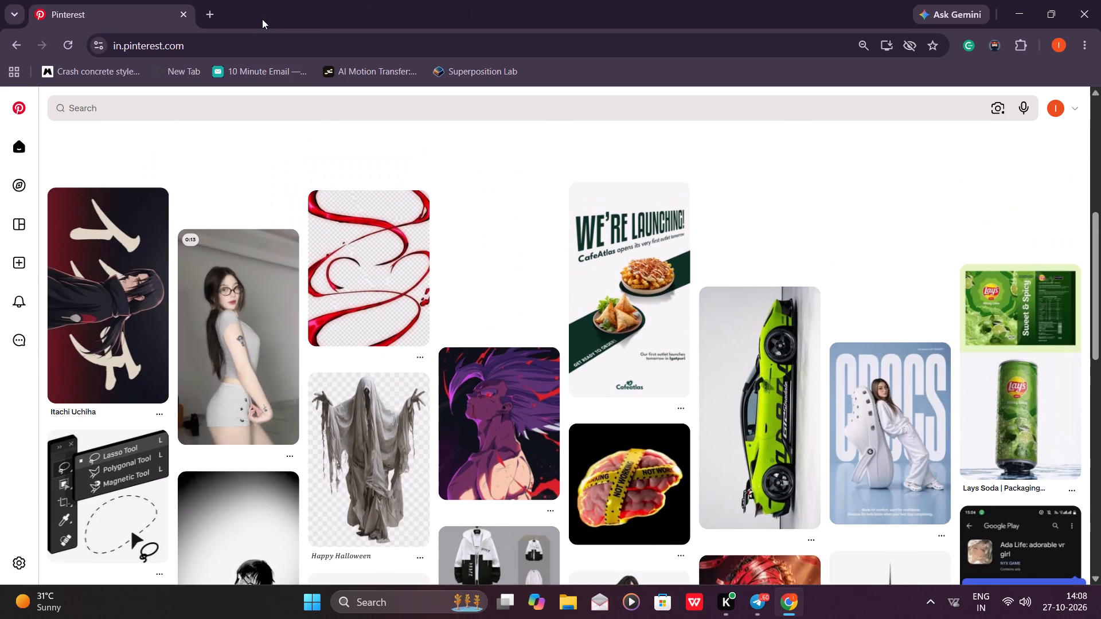
# Open YouTube in a new browser tab.
pyautogui.click(213, 14)
pyautogui.write('/you')
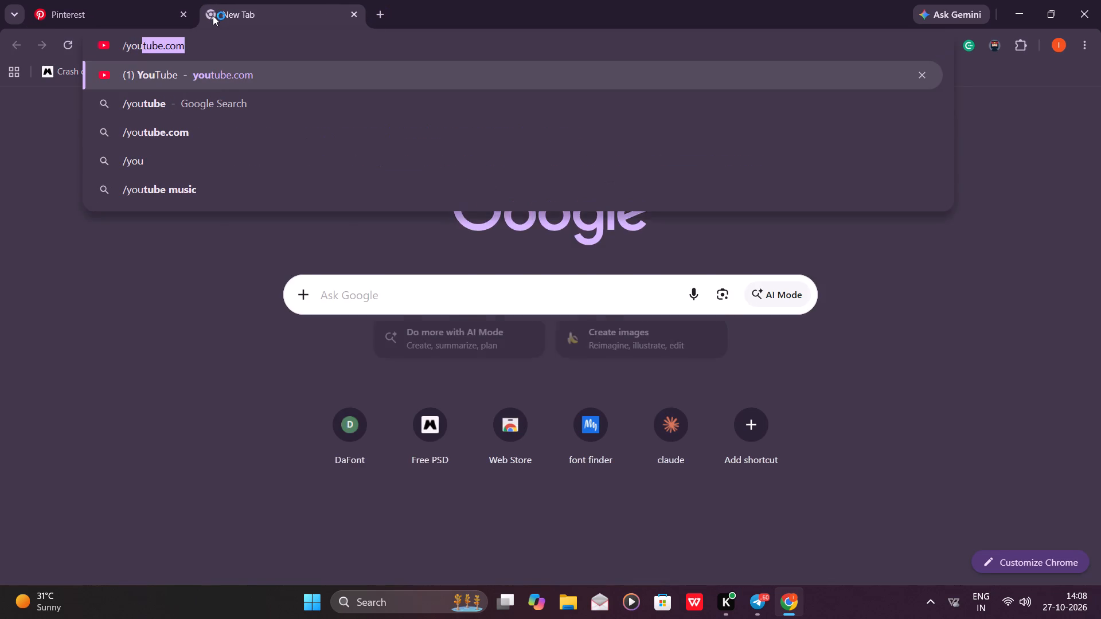
pyautogui.press('Return')
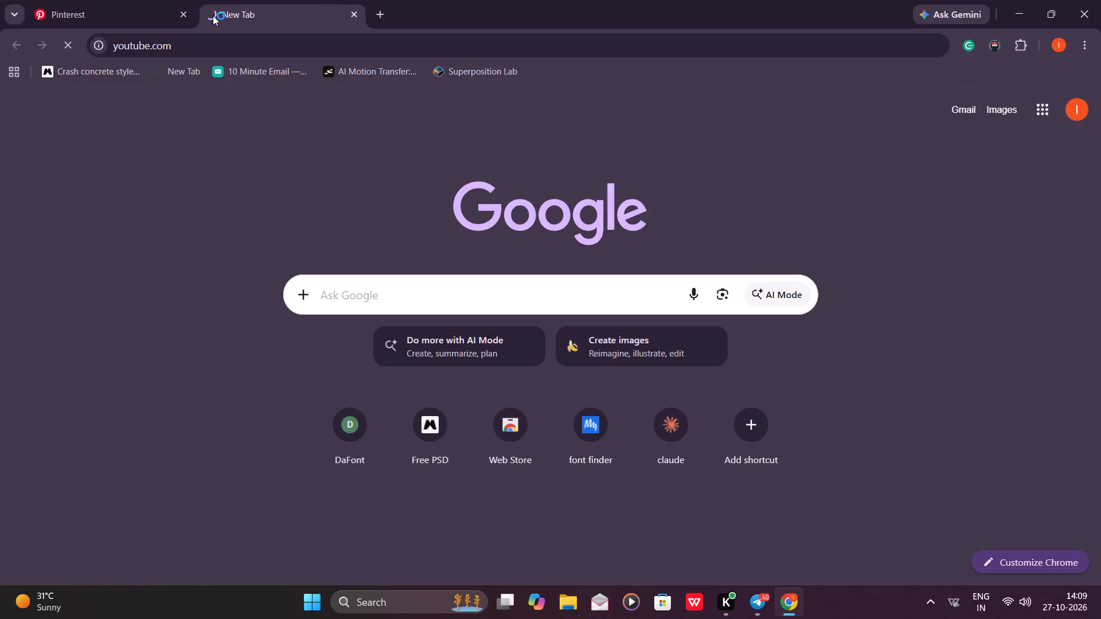
pyautogui.click(267, 17)
# Return to the Pinterest tab and look through more of the home feed for design references.
pyautogui.click(106, 18)
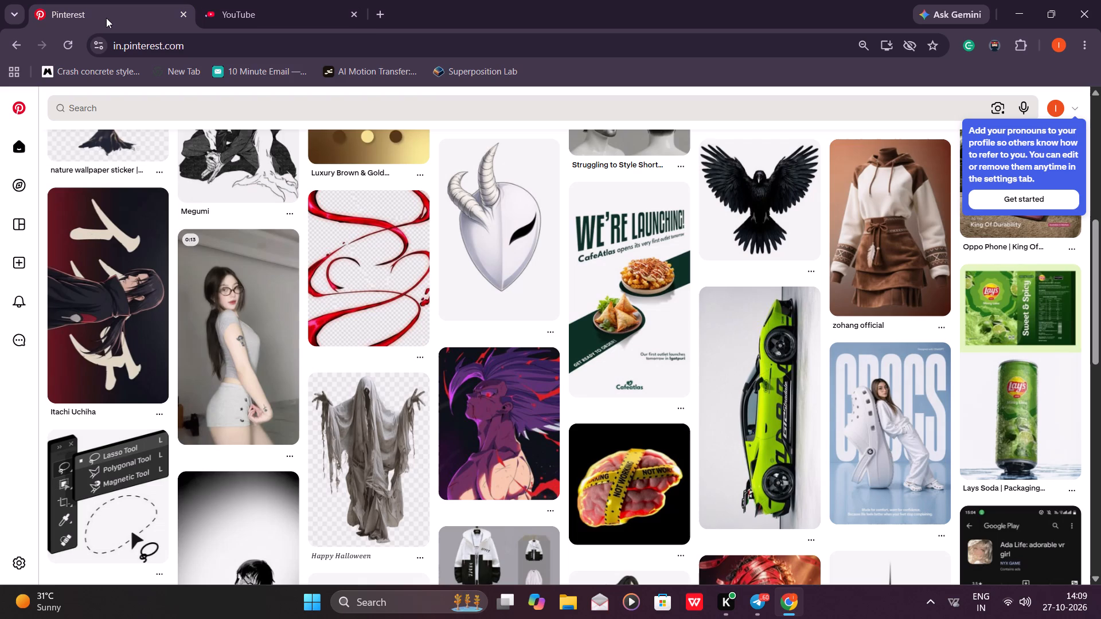
pyautogui.rightClick(698, 317)
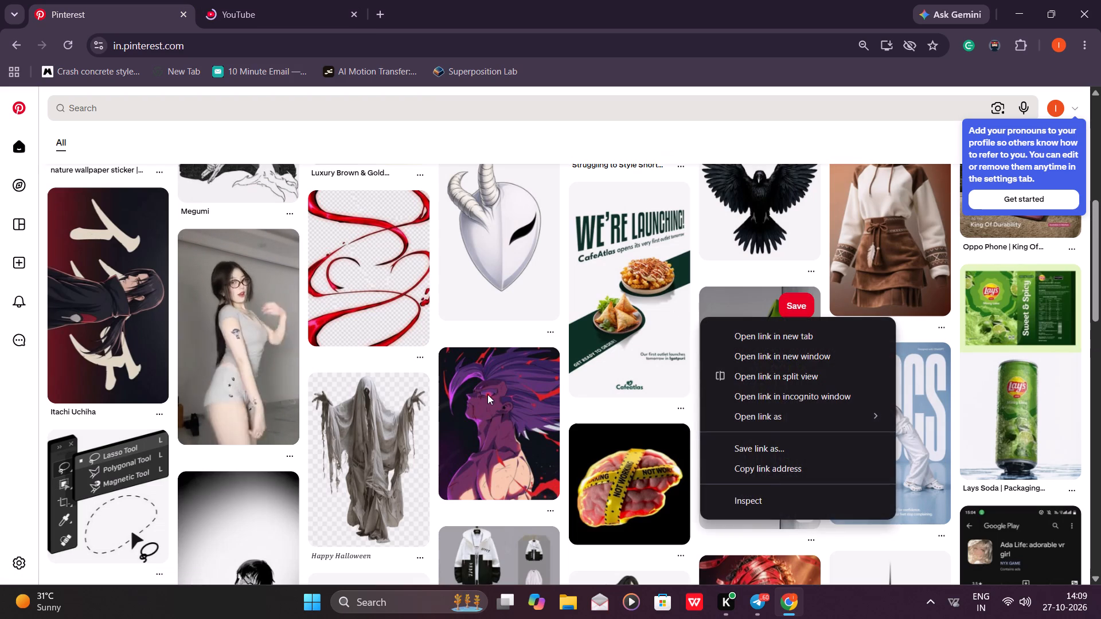
pyautogui.scroll(-2, 487, 392)
pyautogui.rightClick(489, 389)
pyautogui.scroll(1, 356, 402)
pyautogui.scroll(1, 300, 401)
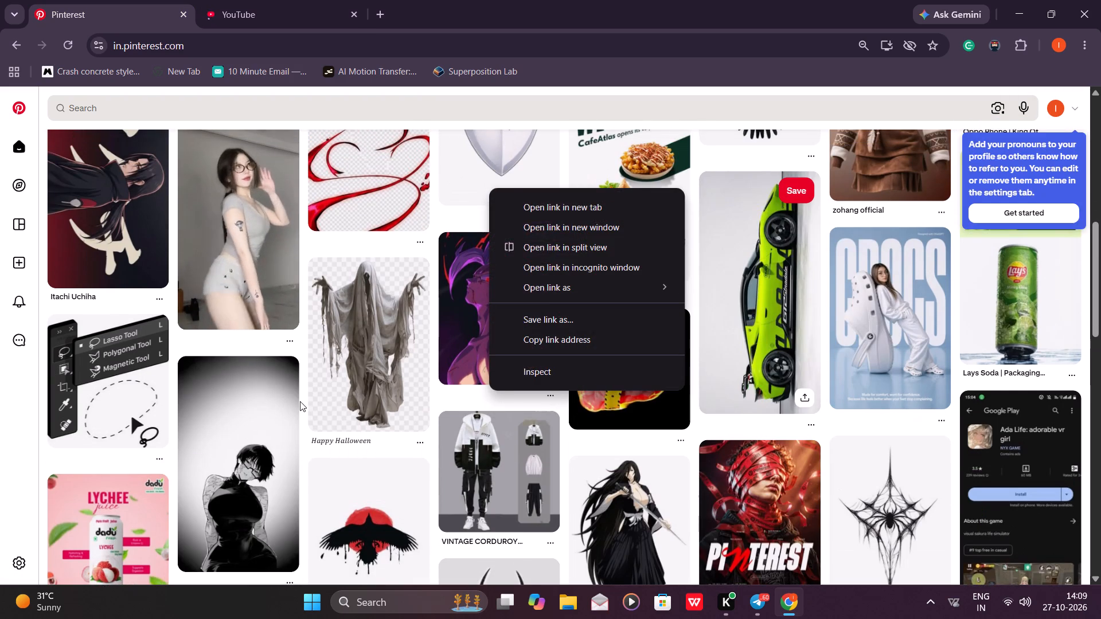
pyautogui.scroll(1, 300, 401)
pyautogui.click(714, 66)
pyautogui.scroll(-4, 743, 244)
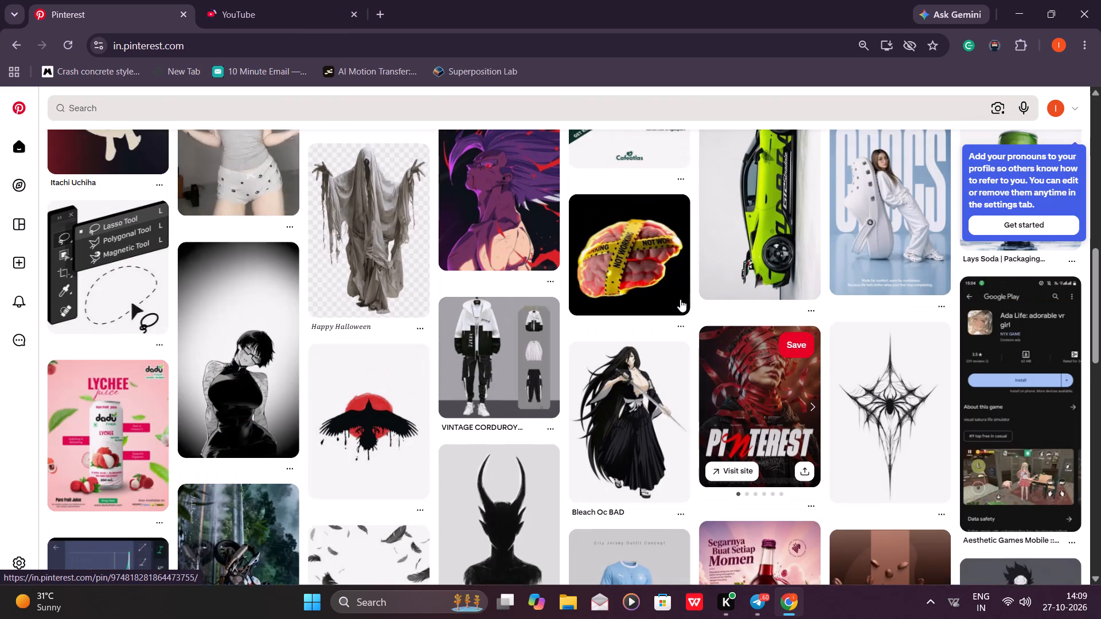
pyautogui.scroll(-4, 404, 359)
pyautogui.scroll(1, 633, 331)
pyautogui.hscroll(-1, 724, 315)
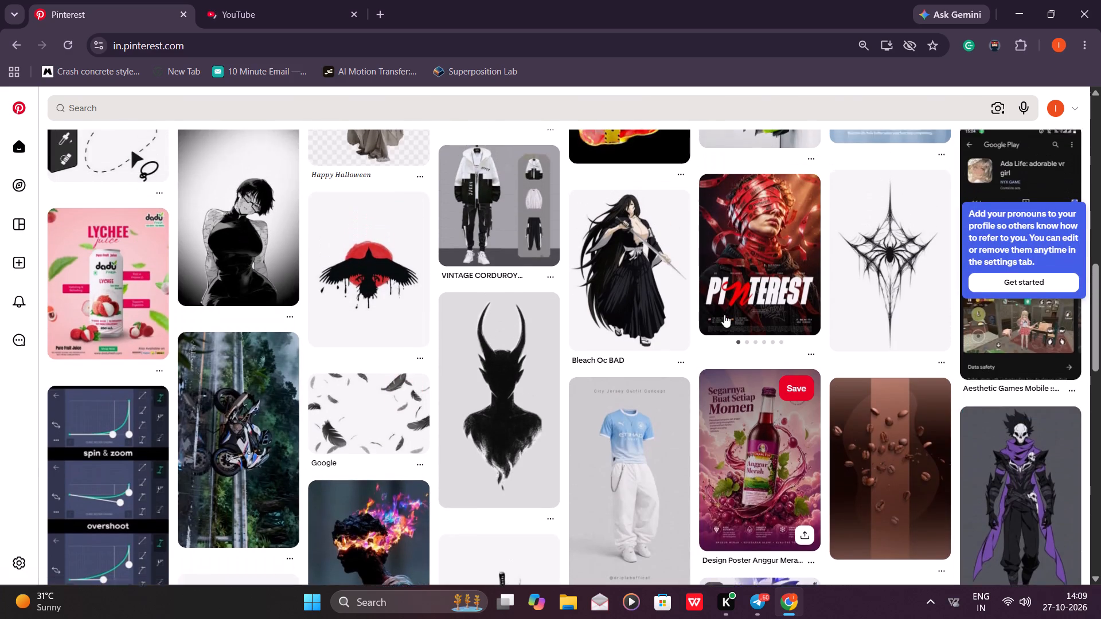
pyautogui.hscroll(-1, 724, 315)
pyautogui.scroll(-2, 724, 315)
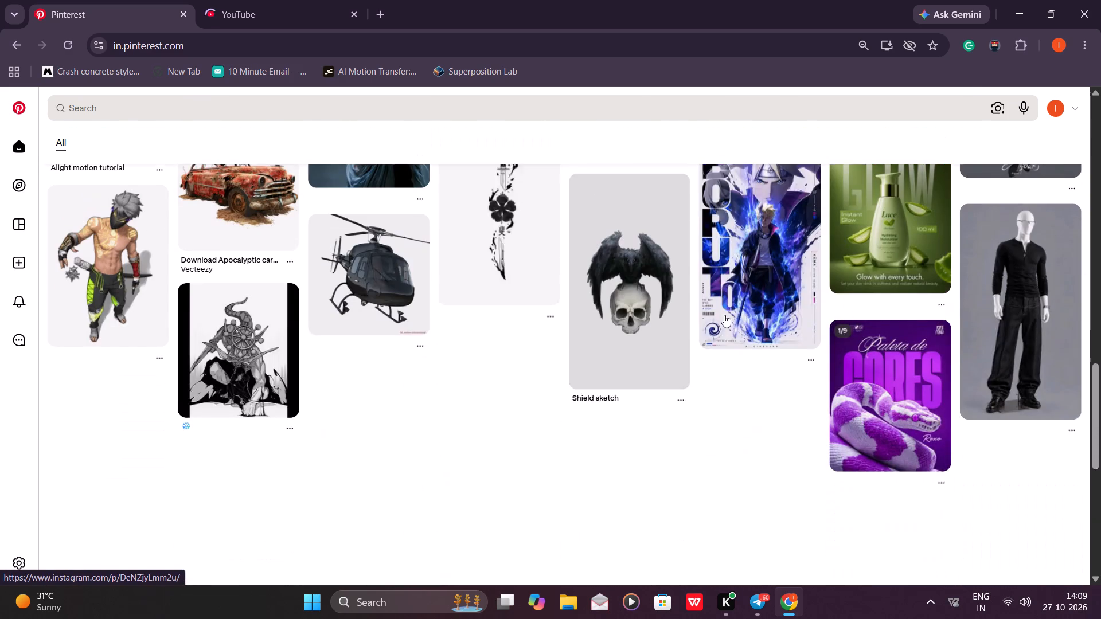
pyautogui.scroll(-2, 724, 315)
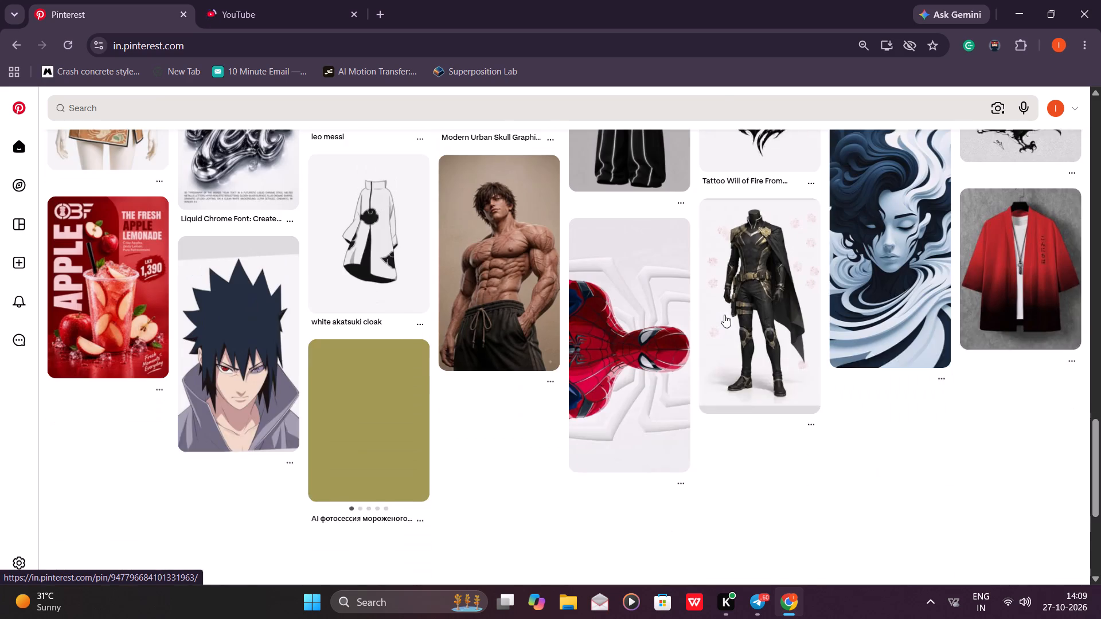
pyautogui.scroll(-3, 724, 315)
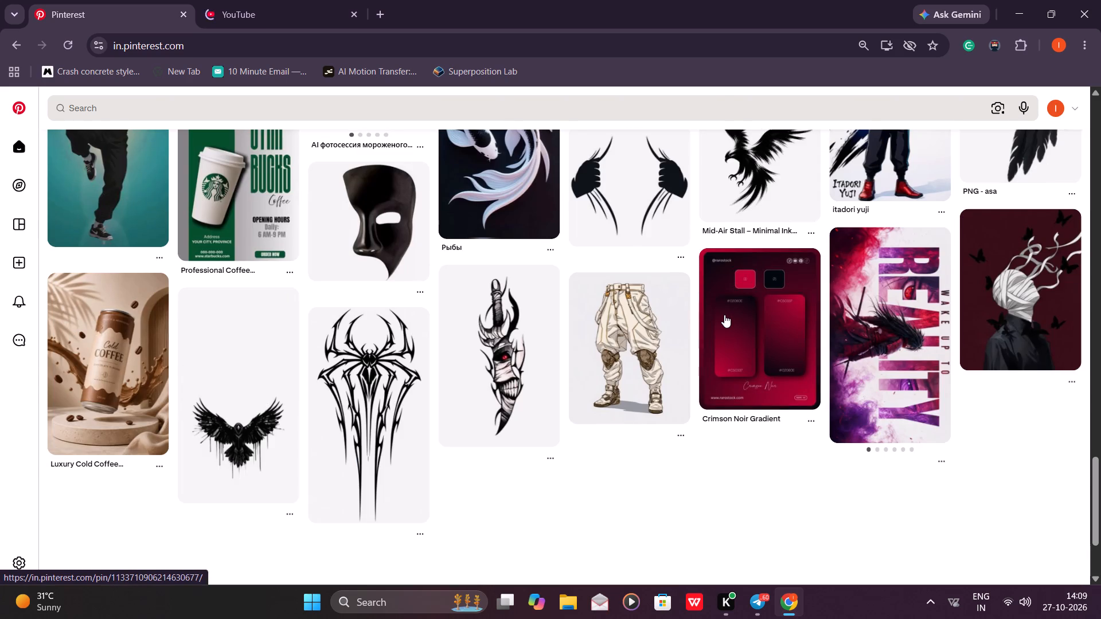
pyautogui.scroll(-4, 724, 315)
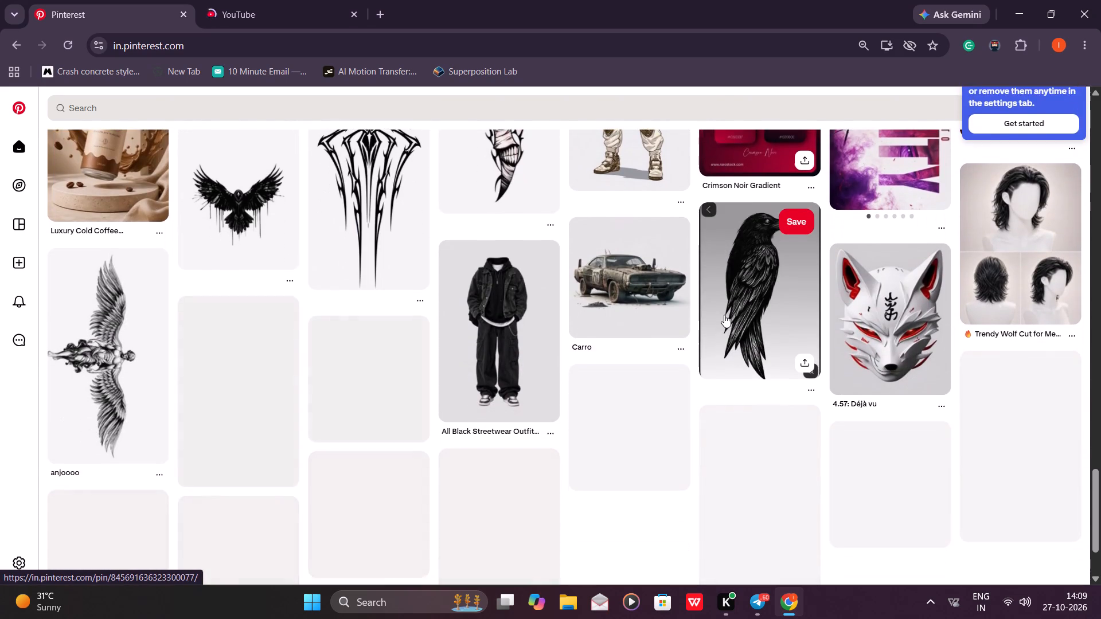
pyautogui.scroll(-1, 724, 315)
pyautogui.scroll(4, 522, 12)
# Search Pinterest for "flyer design".
pyautogui.click(345, 111)
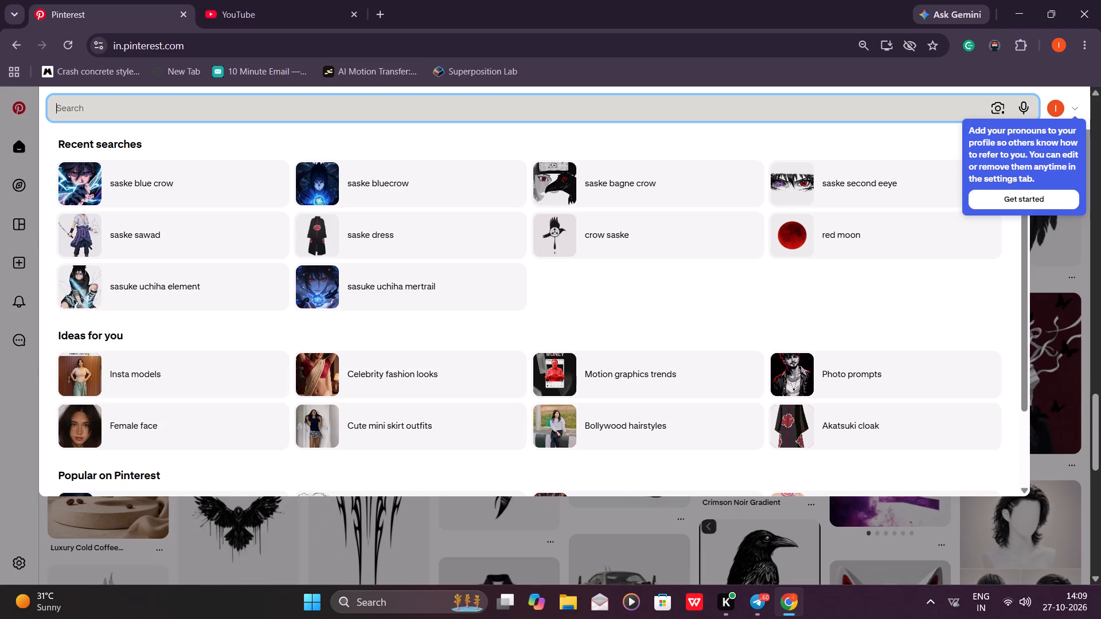
pyautogui.write('flyer')
pyautogui.press('space')
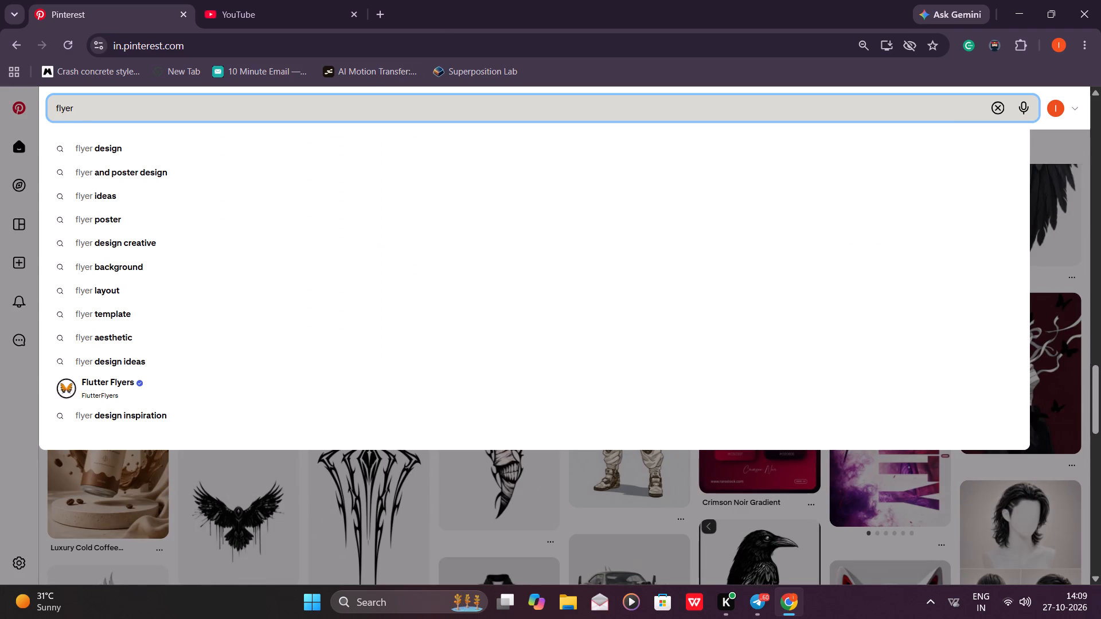
pyautogui.write('de')
pyautogui.write('sign')
pyautogui.press('Return')
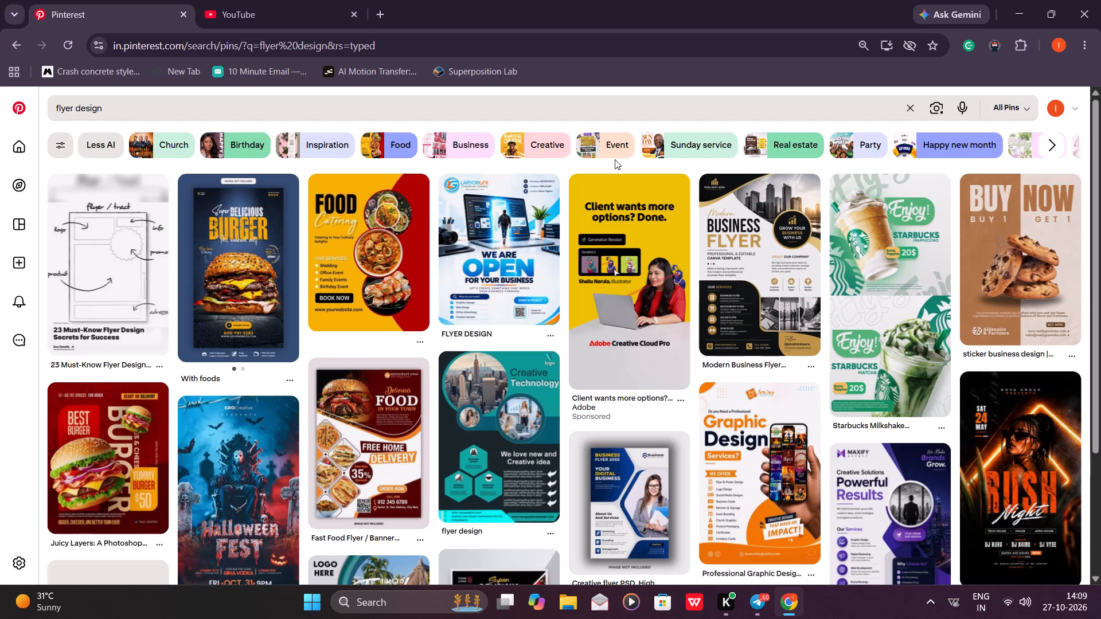
# Find and open the blue "Super Delicious Burger" flyer pin among the flyer design results.
pyautogui.scroll(-1, 719, 321)
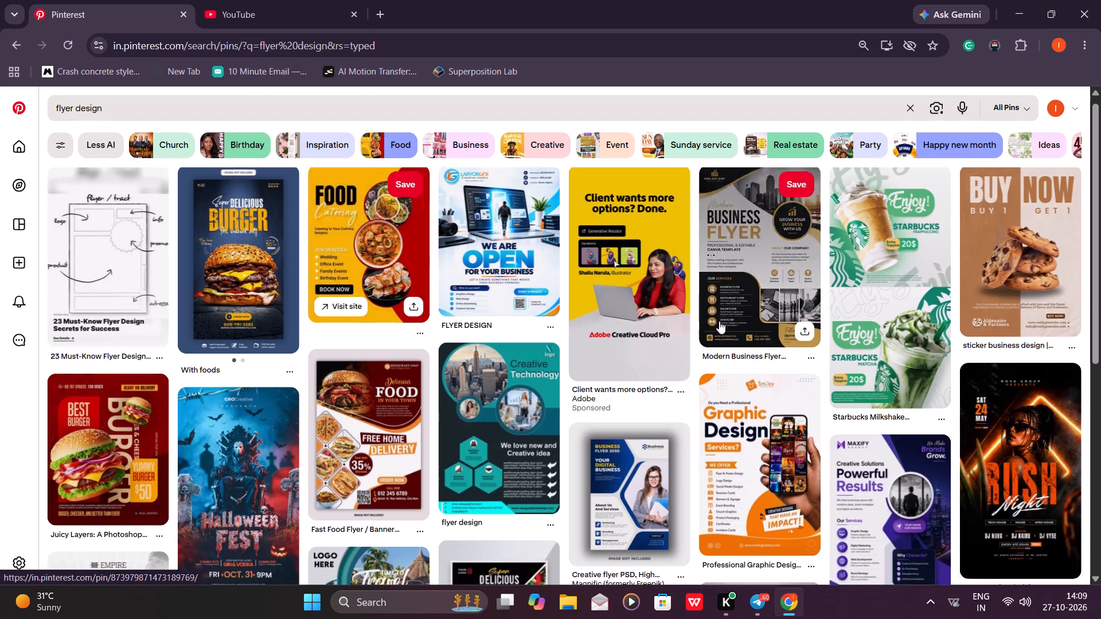
pyautogui.scroll(-2, 719, 321)
pyautogui.scroll(3, 719, 320)
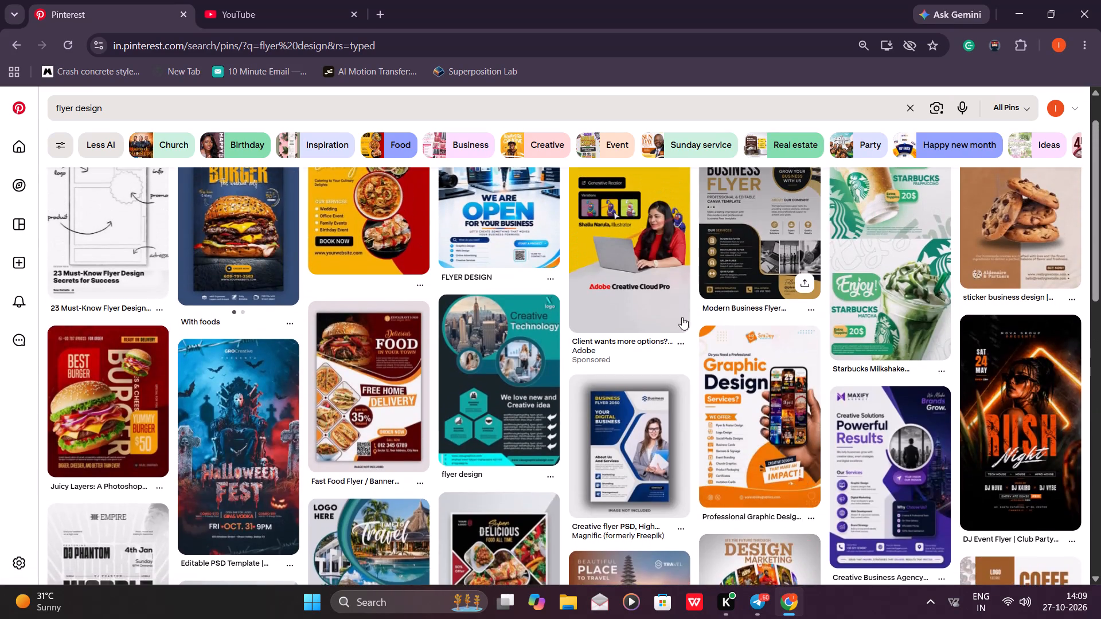
pyautogui.scroll(3, 528, 297)
pyautogui.moveTo(552, 264); pyautogui.dragTo(792, 282, button='right')
pyautogui.click(224, 265)
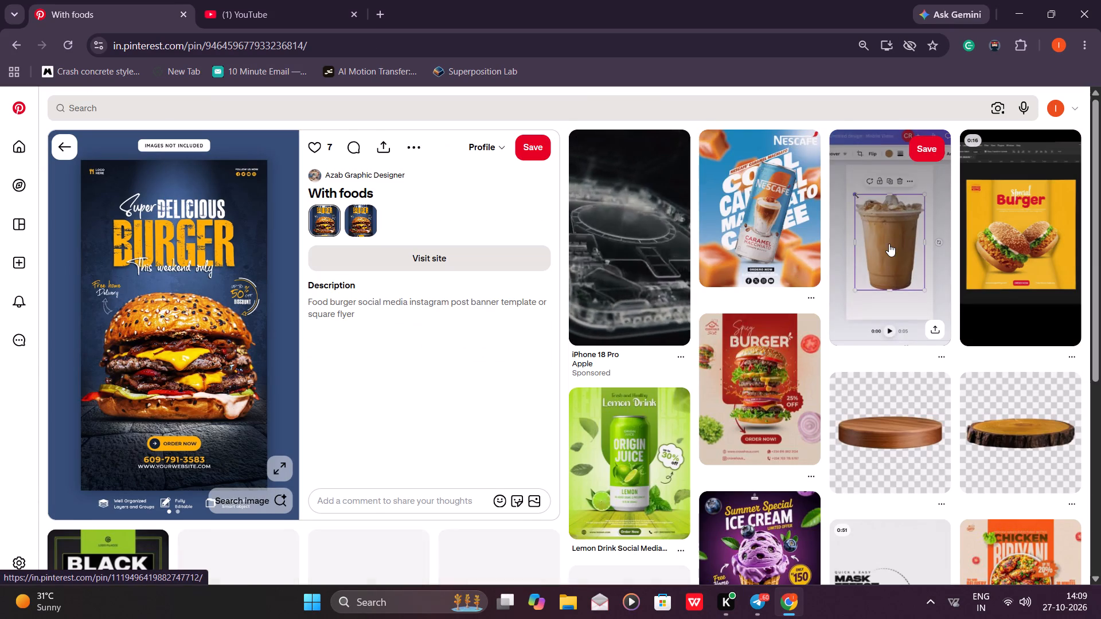
# Examine the related pins around the burger flyer for food and drink poster references.
pyautogui.scroll(-4, 890, 244)
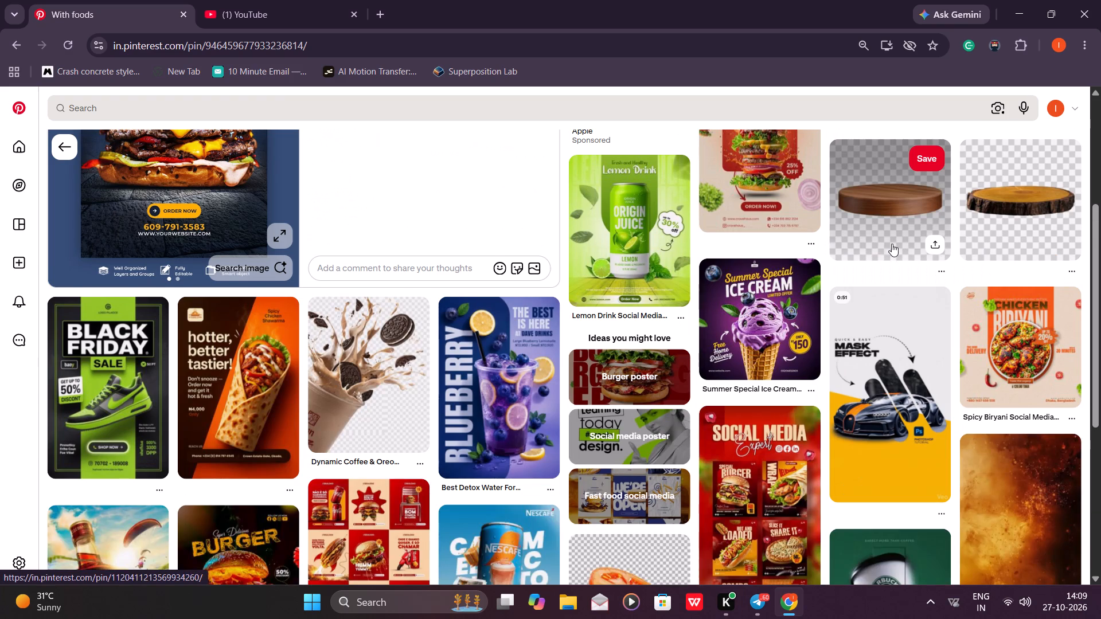
pyautogui.scroll(2, 892, 244)
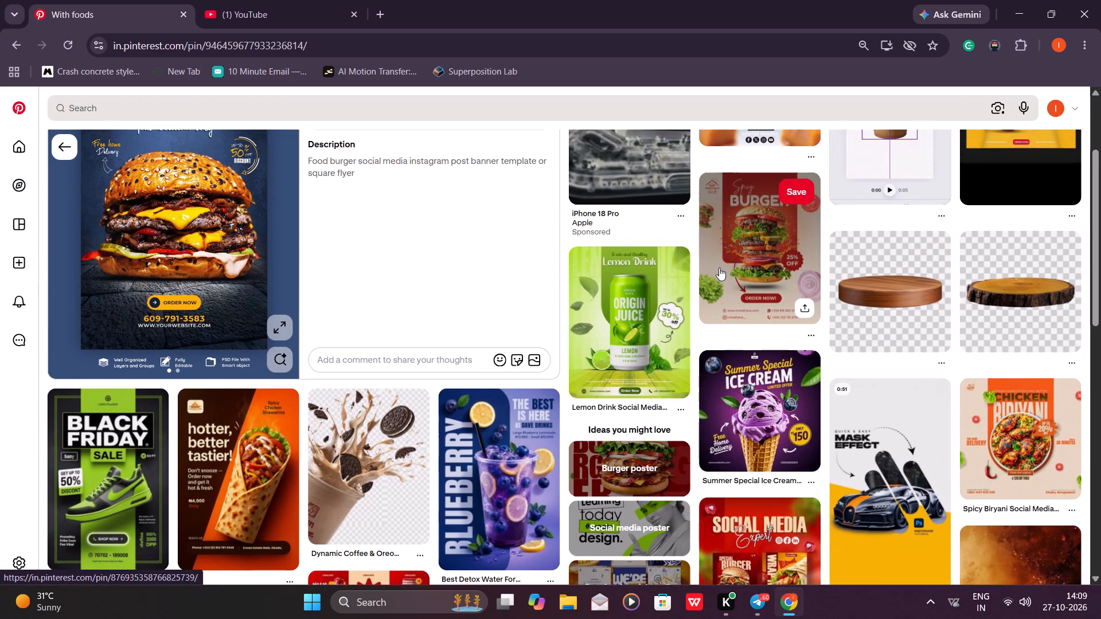
pyautogui.scroll(-1, 719, 268)
pyautogui.scroll(1, 926, 261)
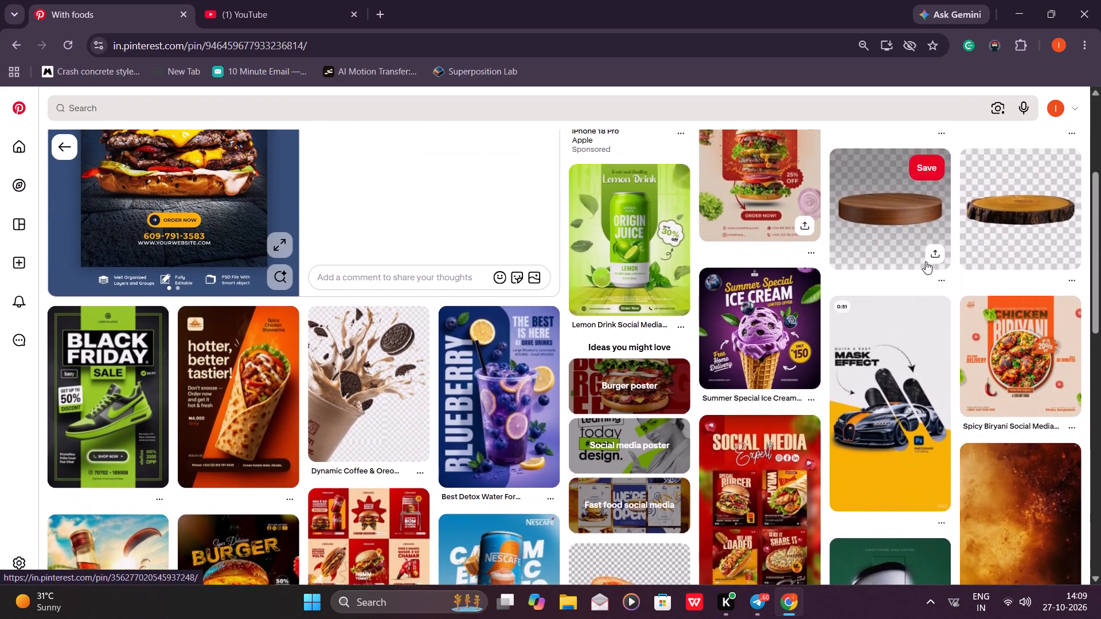
pyautogui.scroll(4, 926, 261)
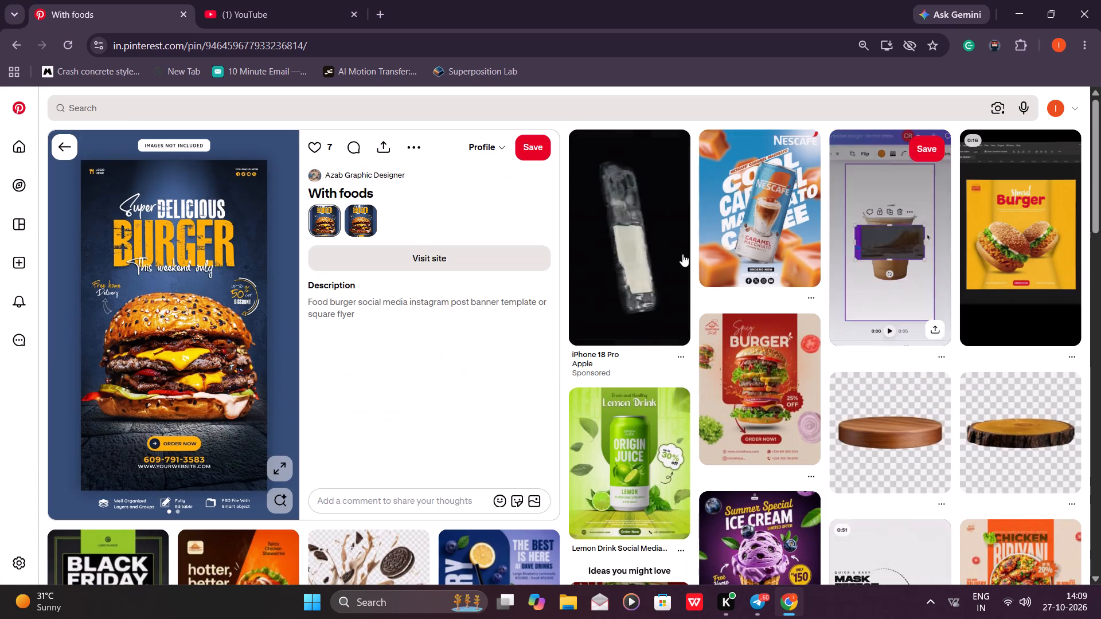
pyautogui.scroll(1, 682, 254)
pyautogui.scroll(-5, 766, 292)
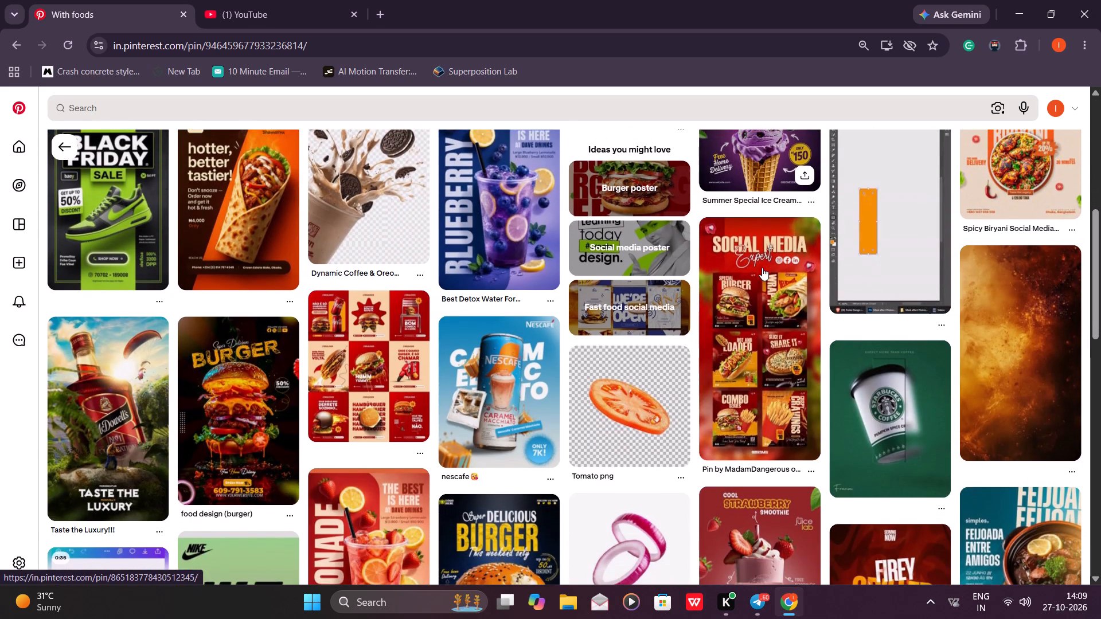
pyautogui.scroll(-4, 762, 268)
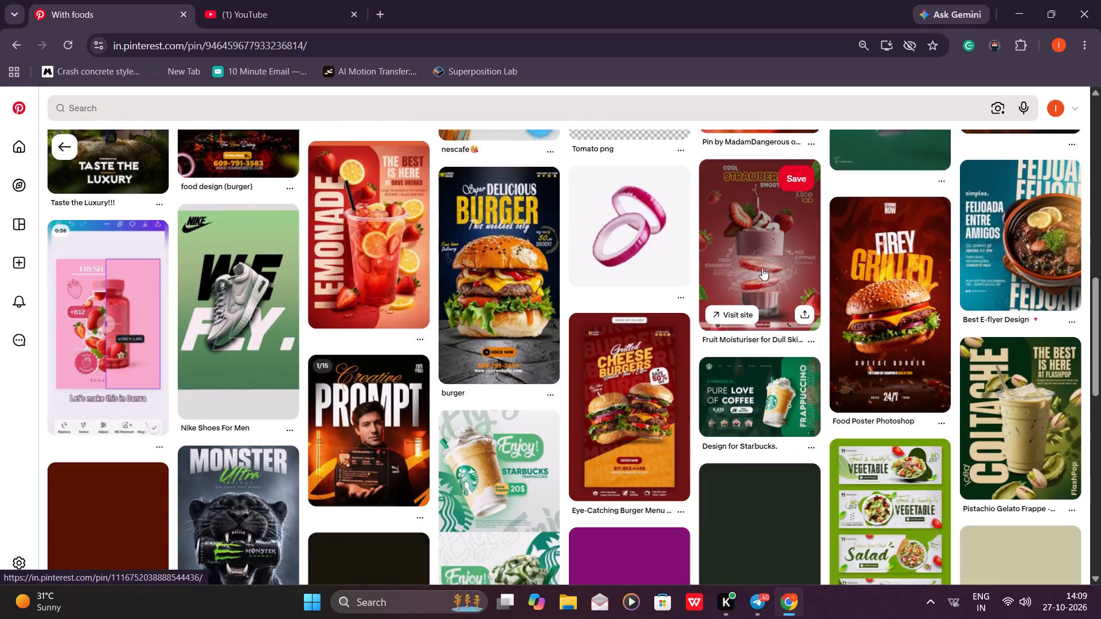
pyautogui.scroll(-2, 762, 268)
pyautogui.scroll(5, 762, 268)
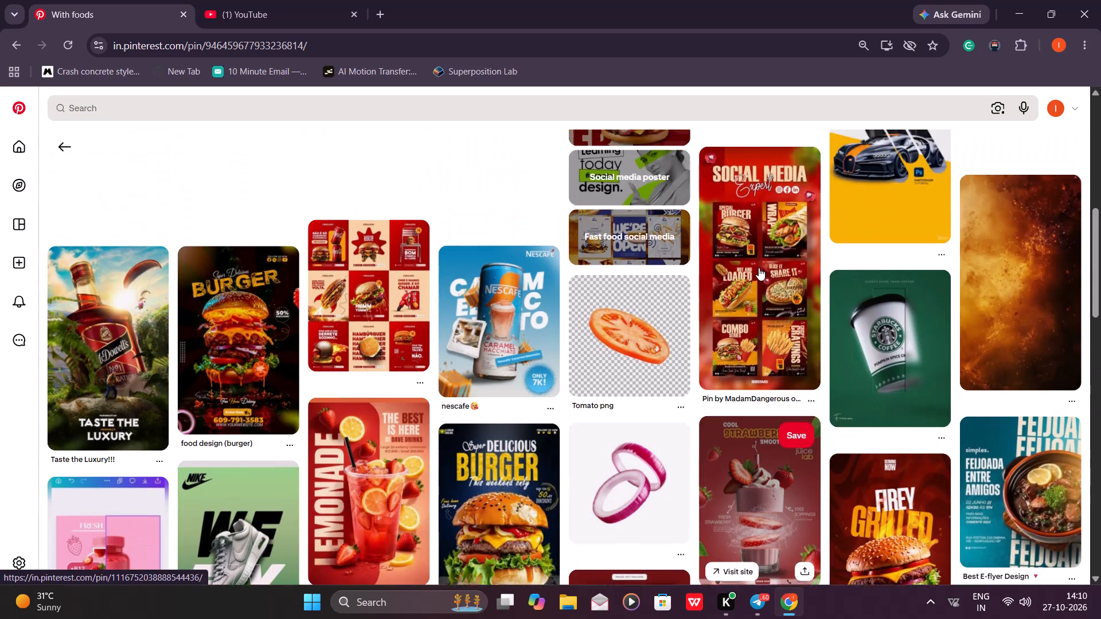
pyautogui.scroll(3, 759, 268)
pyautogui.scroll(1, 622, 296)
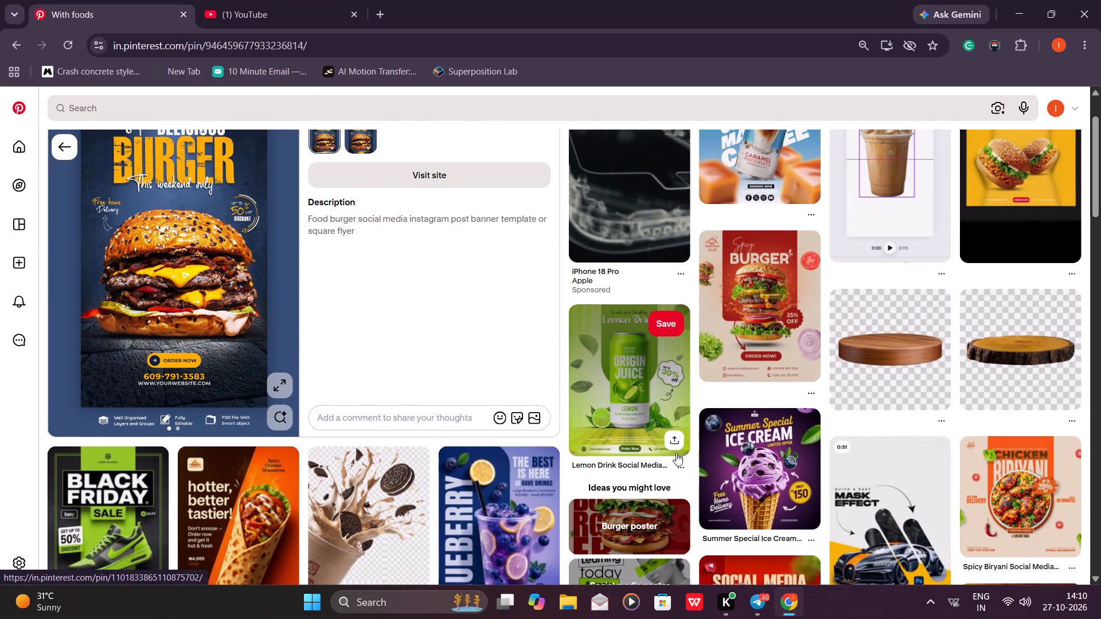
# Download the image of the green "Lemon Drink Social Media" pin.
pyautogui.click(681, 468)
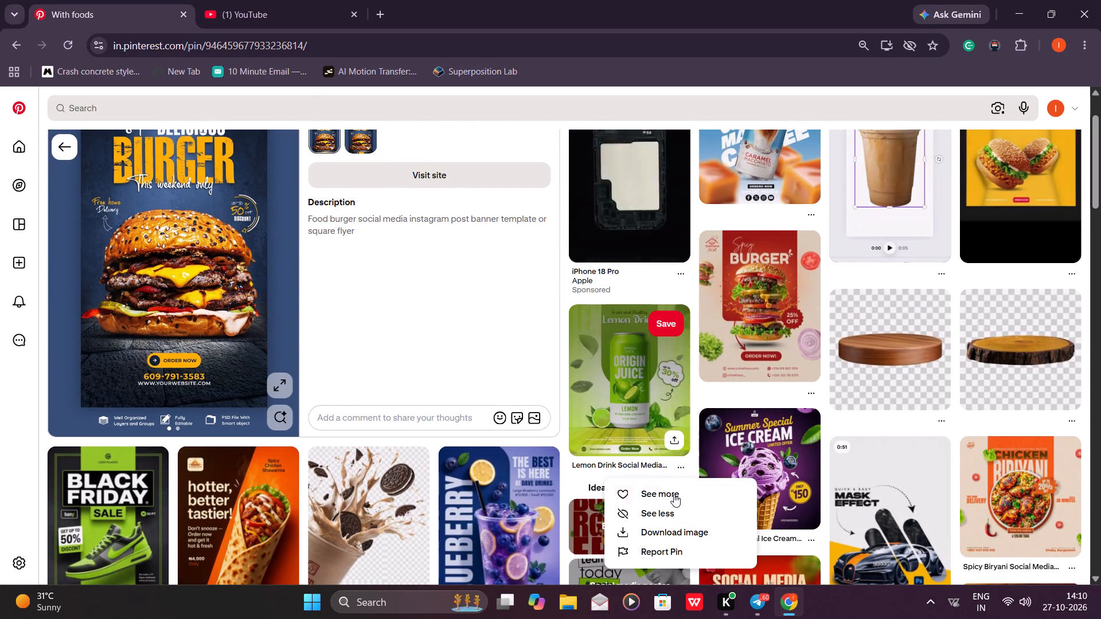
pyautogui.click(694, 530)
# Download the image of the "nescafe" caramel macchiato can pin from the related pins.
pyautogui.scroll(-2, 779, 279)
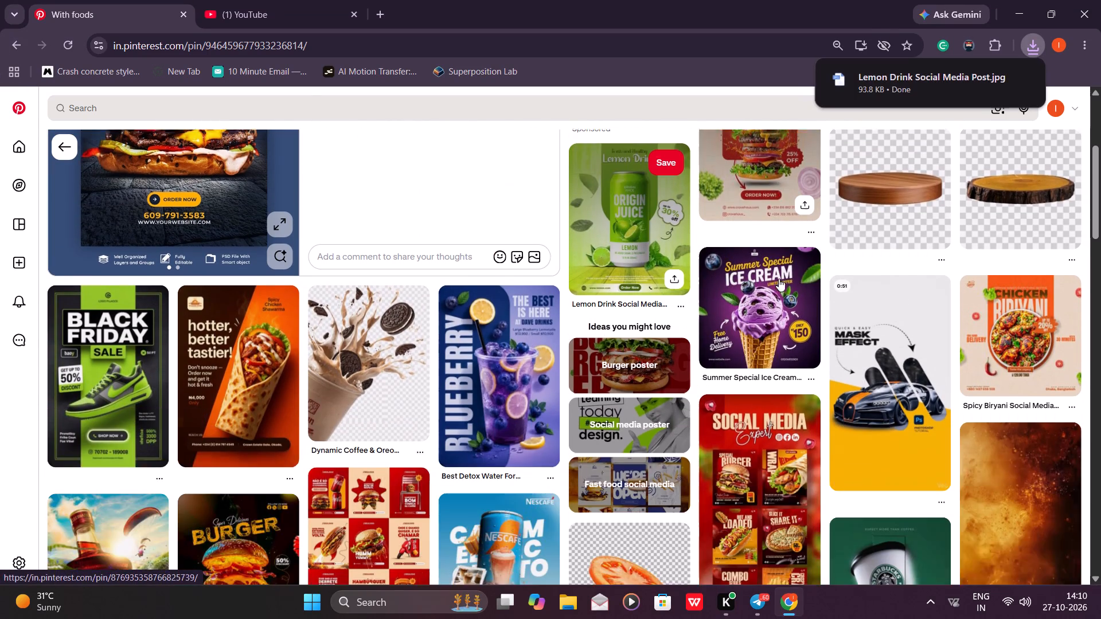
pyautogui.scroll(-6, 779, 279)
pyautogui.scroll(3, 779, 278)
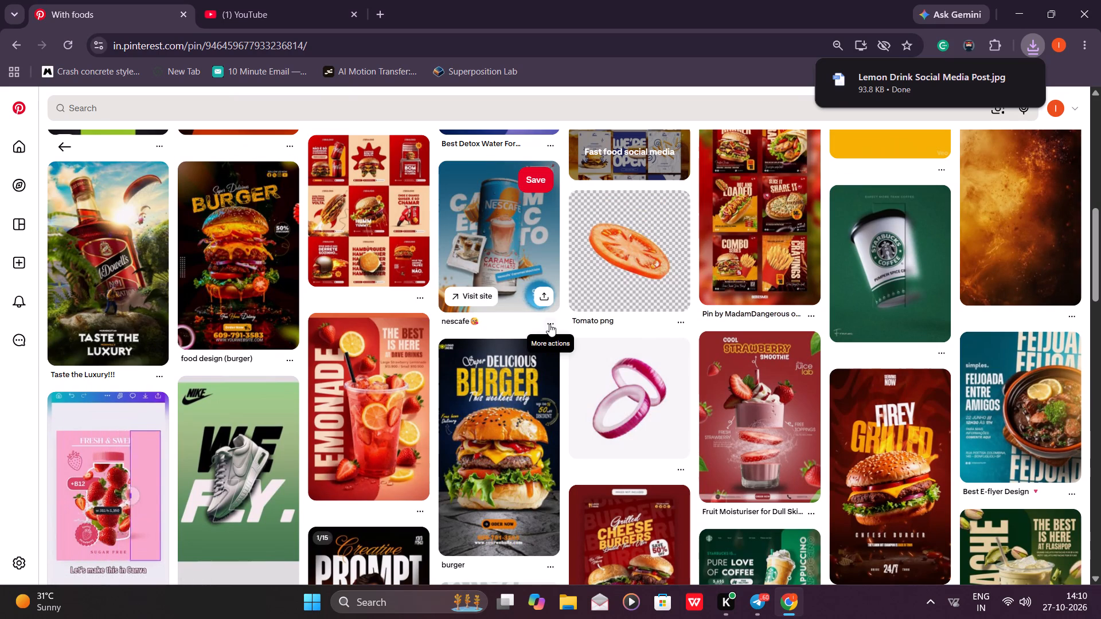
pyautogui.click(549, 324)
pyautogui.click(561, 387)
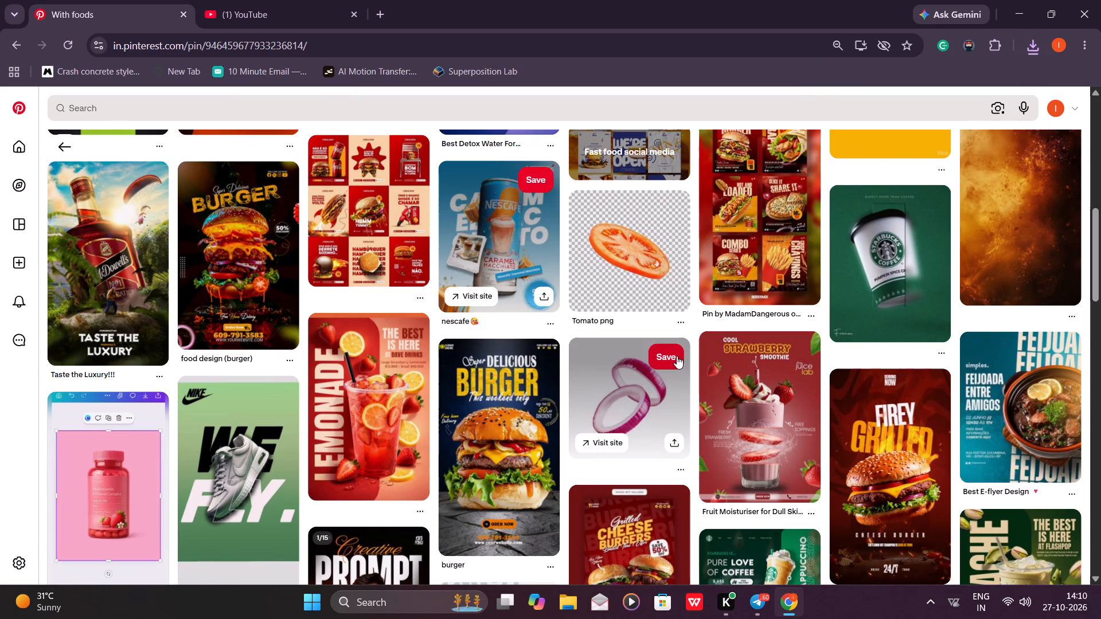
pyautogui.scroll(2, 666, 355)
# Switch to YouTube and search for "saddam kassam".
pyautogui.click(249, 17)
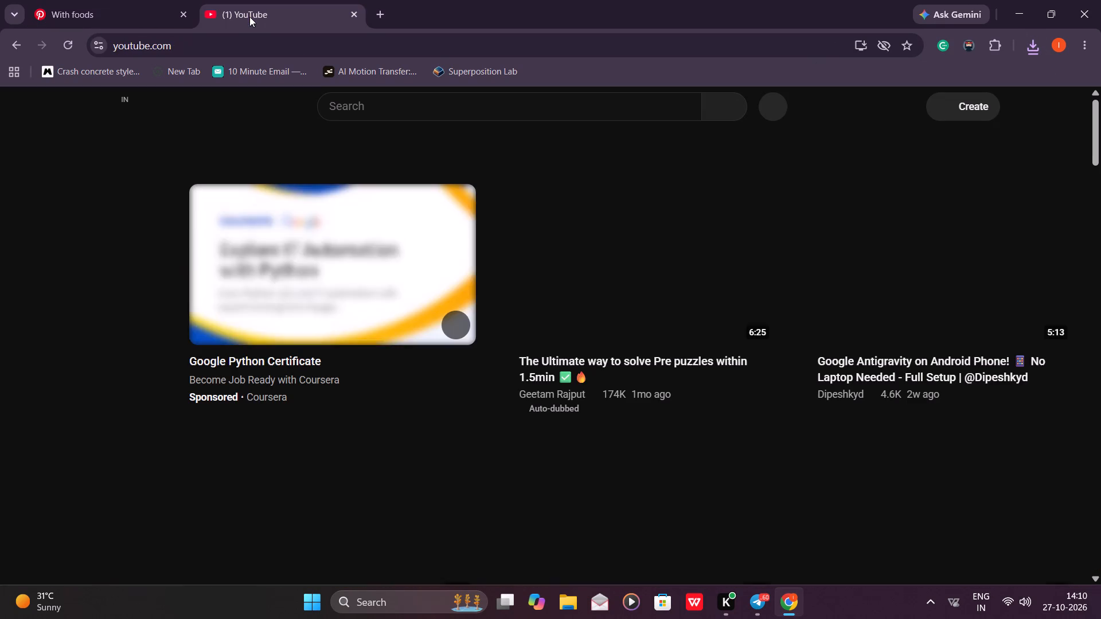
pyautogui.click(533, 112)
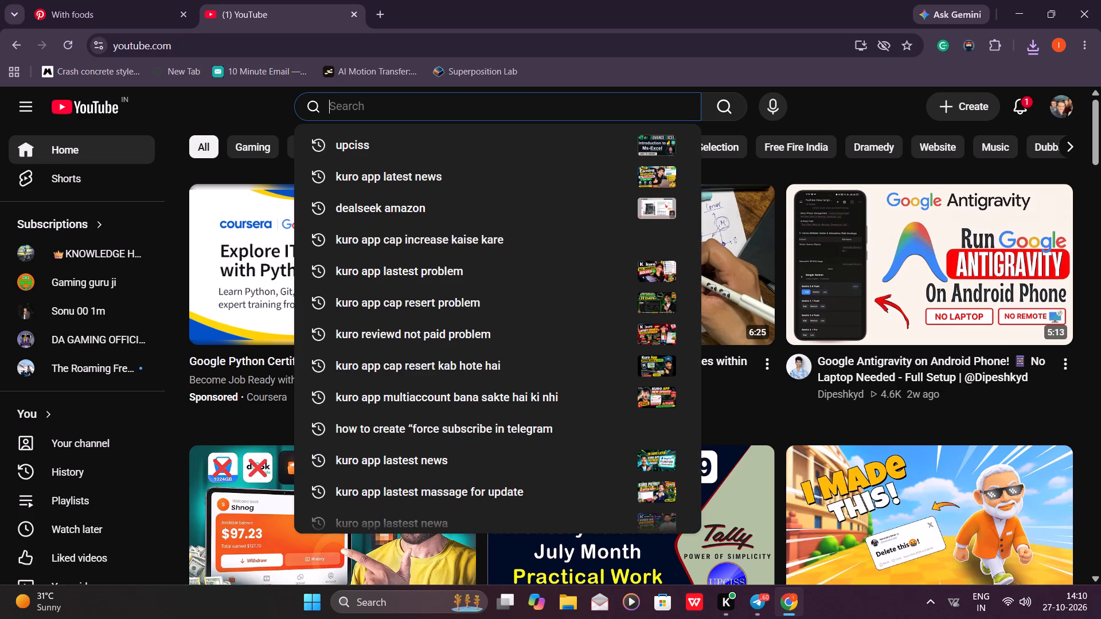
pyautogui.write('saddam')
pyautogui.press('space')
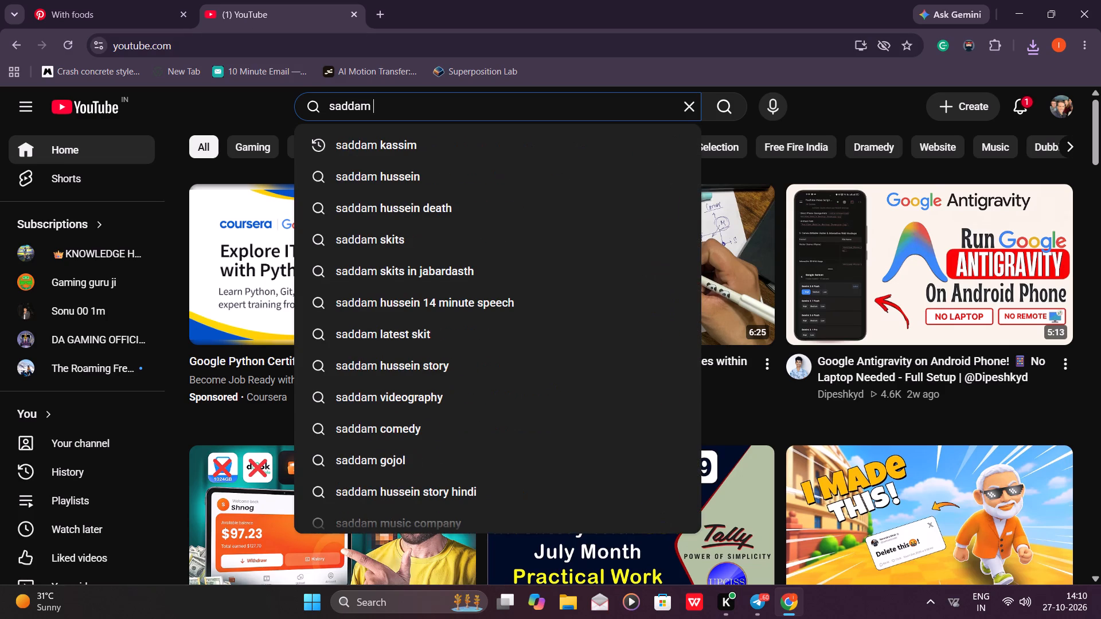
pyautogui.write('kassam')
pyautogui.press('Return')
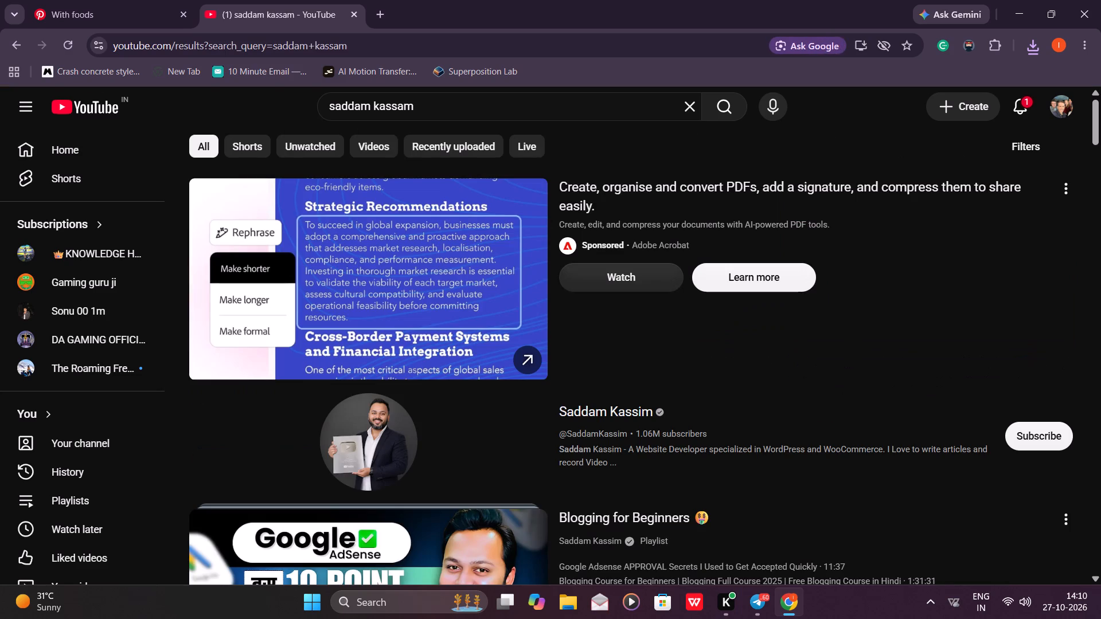
# Search YouTube for "saddam kassam dropshipping" and look through the results.
pyautogui.scroll(-3, 533, 119)
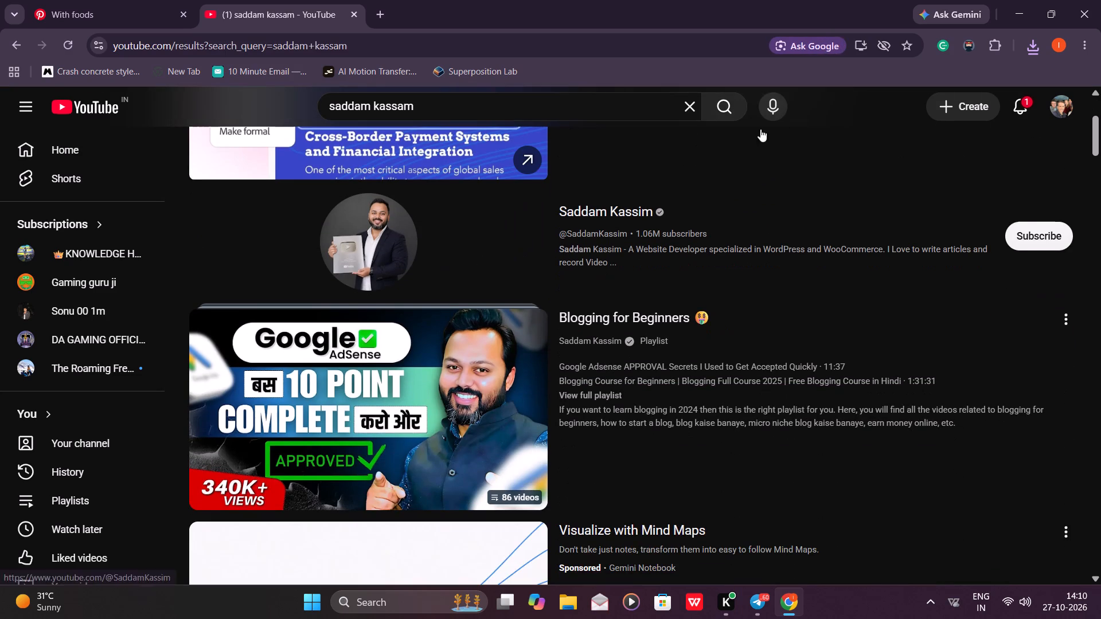
pyautogui.click(440, 107)
pyautogui.press('space')
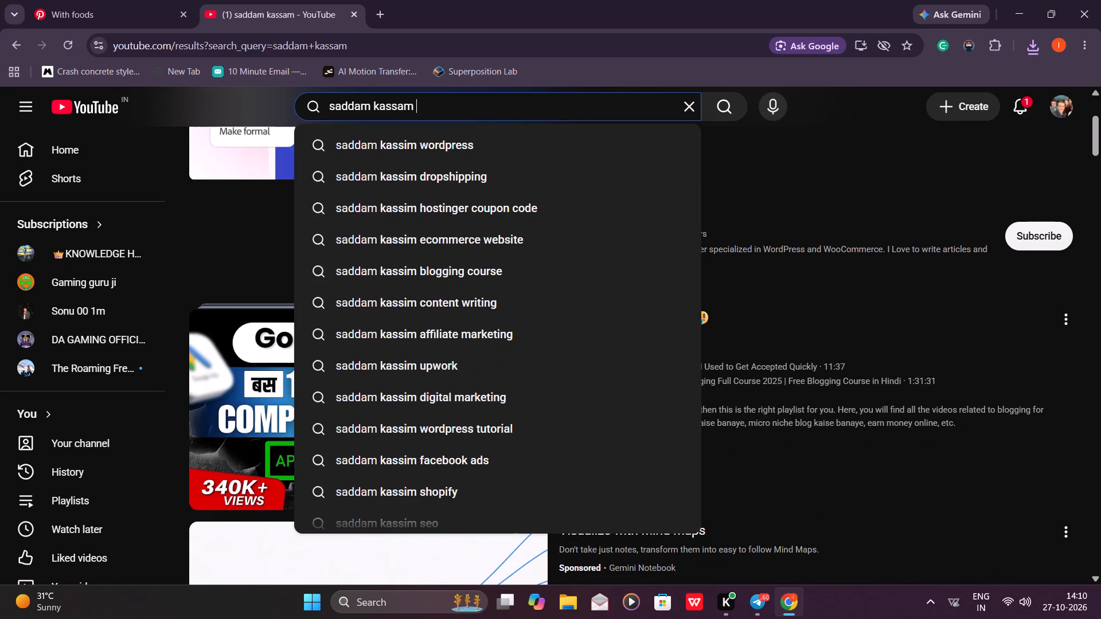
pyautogui.write('drop')
pyautogui.write('shi')
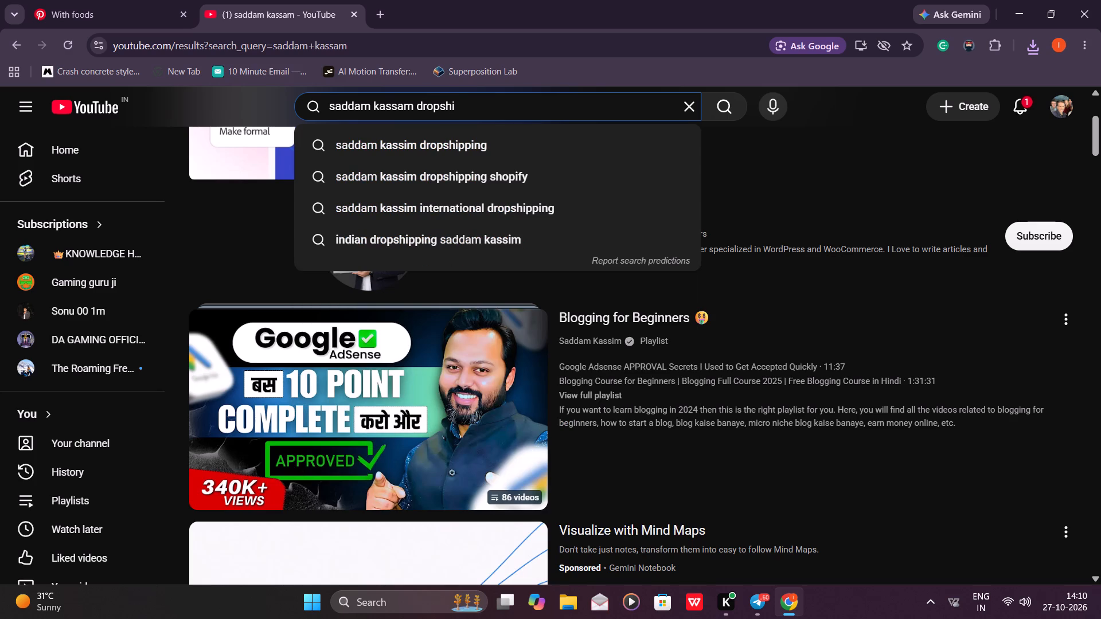
pyautogui.write('pping')
pyautogui.press('Return')
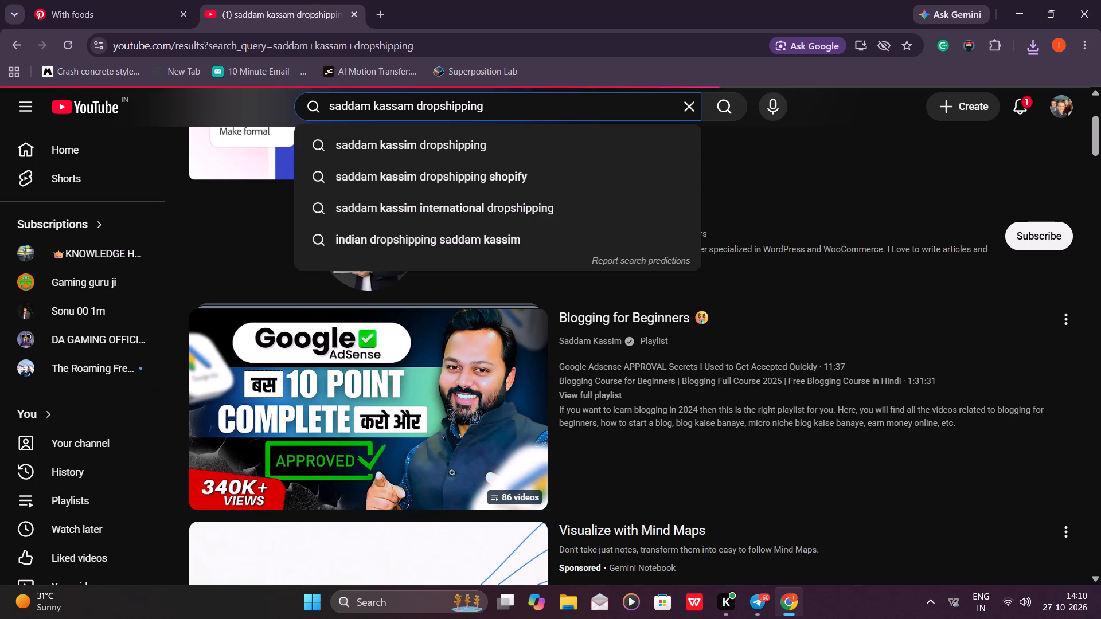
pyautogui.scroll(-4, 520, 256)
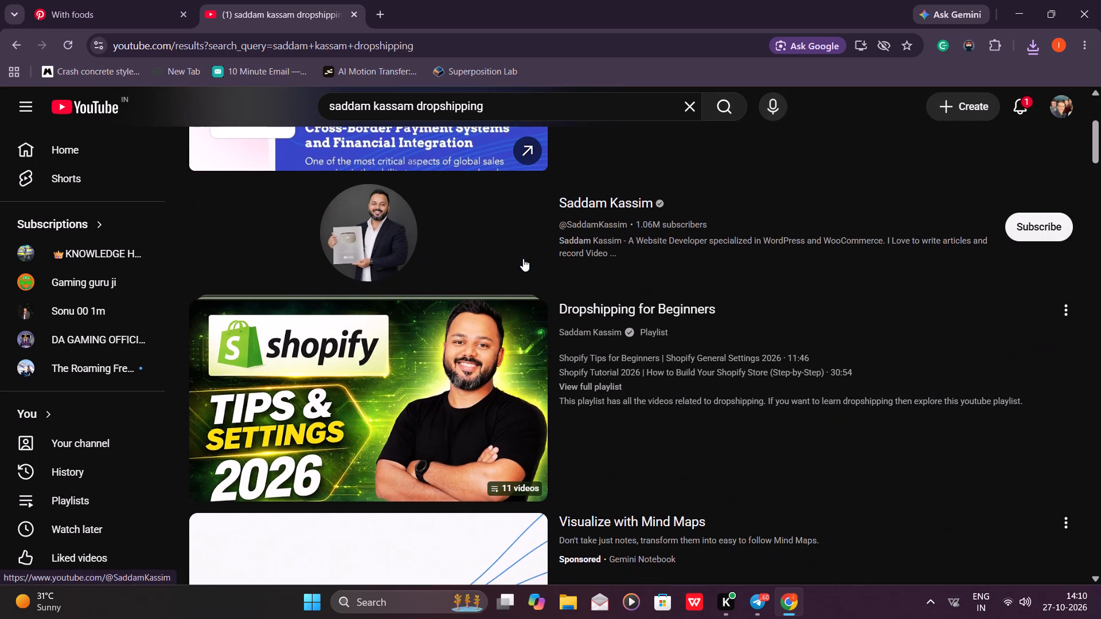
pyautogui.scroll(-1, 418, 351)
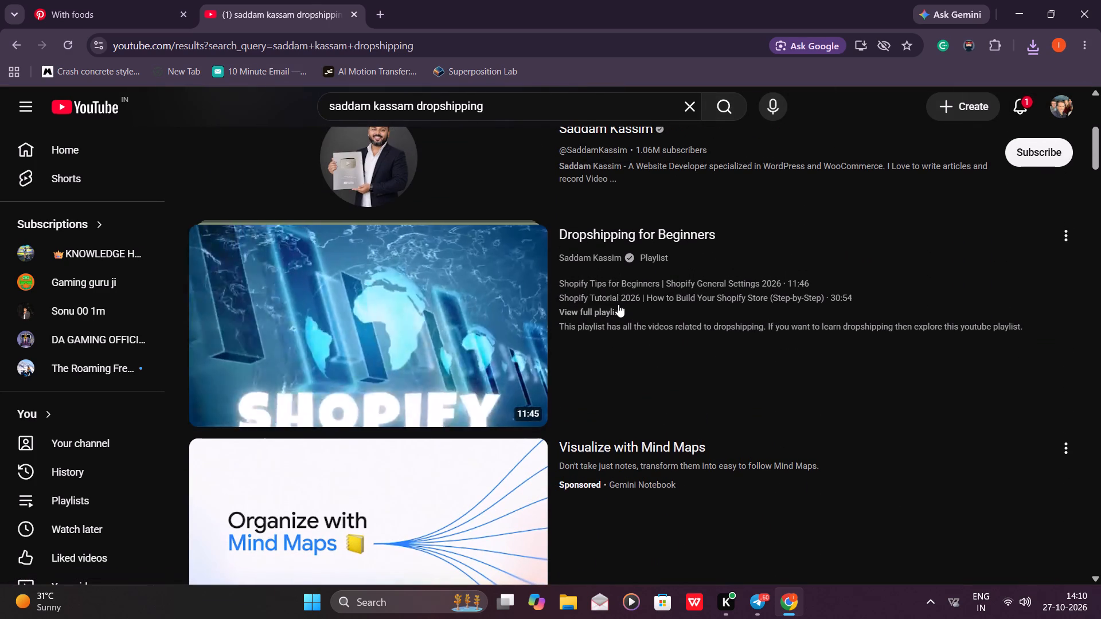
pyautogui.scroll(-2, 534, 323)
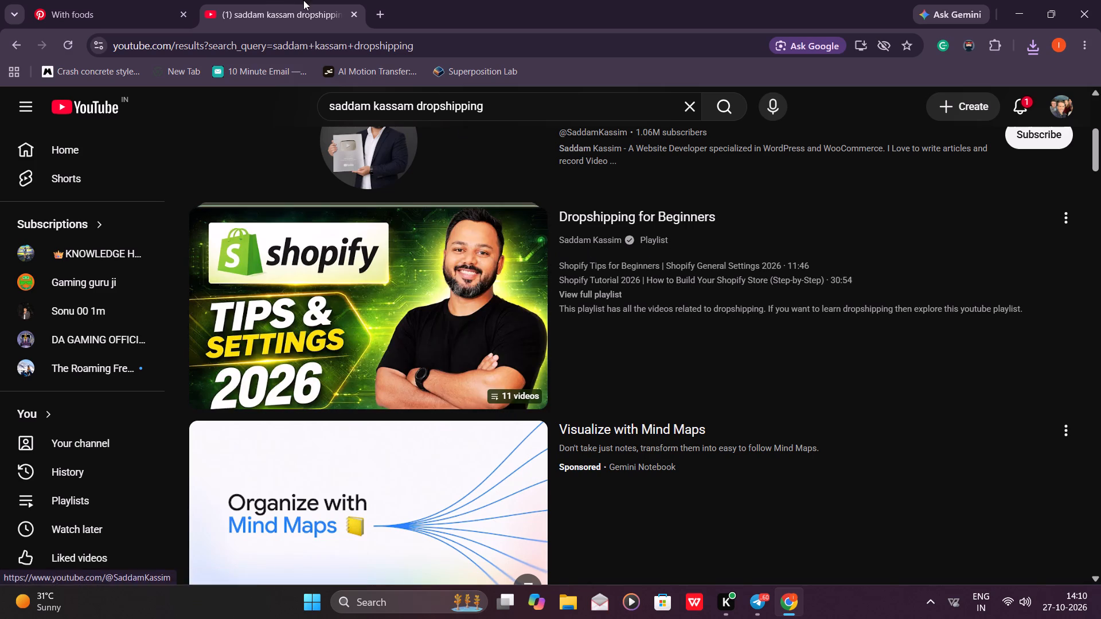
# Return to Pinterest and search for "can".
pyautogui.click(83, 16)
pyautogui.scroll(-3, 776, 402)
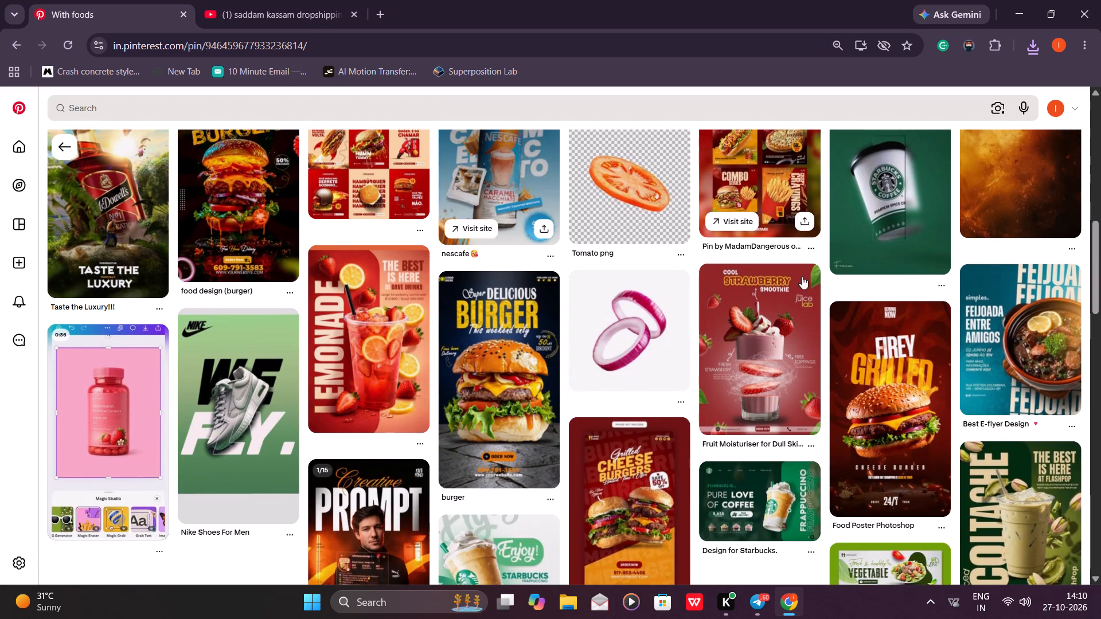
pyautogui.scroll(1, 821, 326)
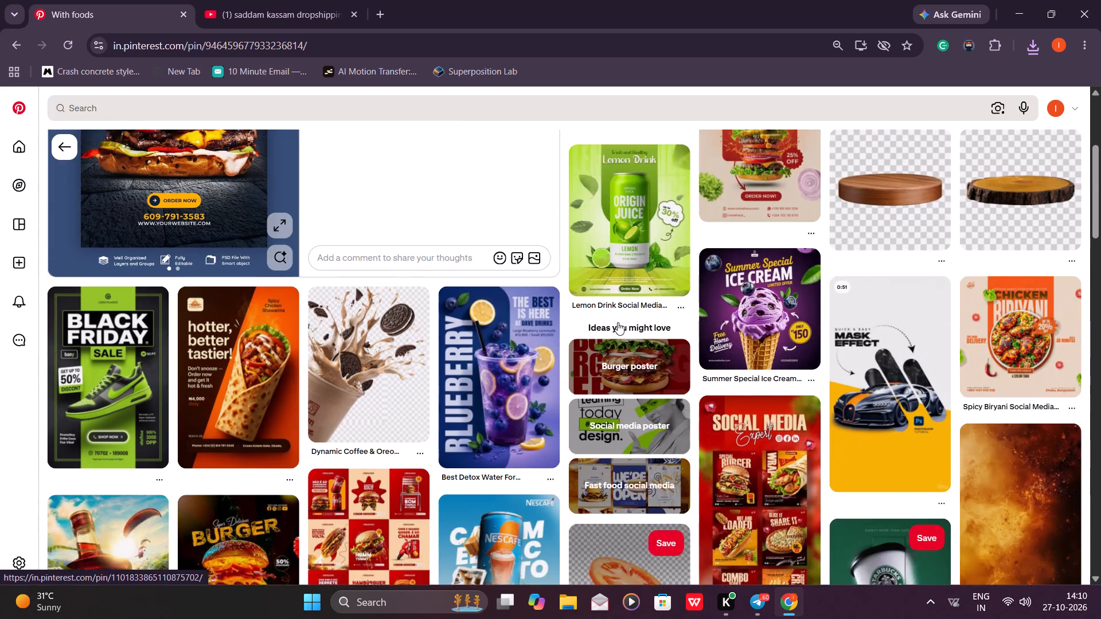
pyautogui.scroll(1, 479, 39)
pyautogui.click(326, 95)
pyautogui.click(331, 107)
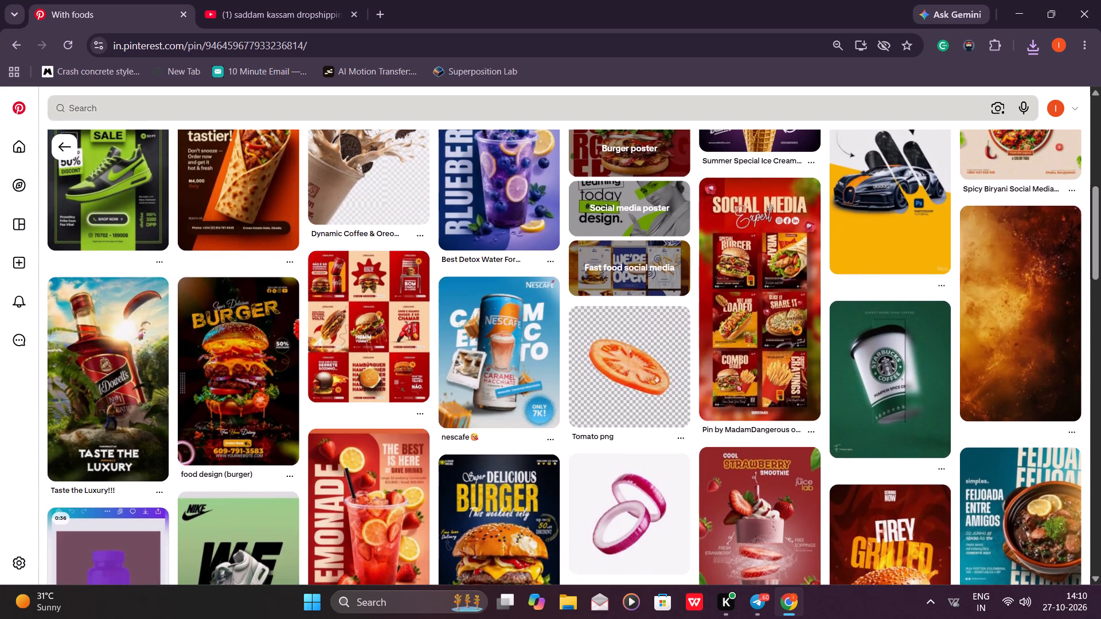
pyautogui.click(327, 105)
pyautogui.write('can')
pyautogui.press('space')
pyautogui.press('Return')
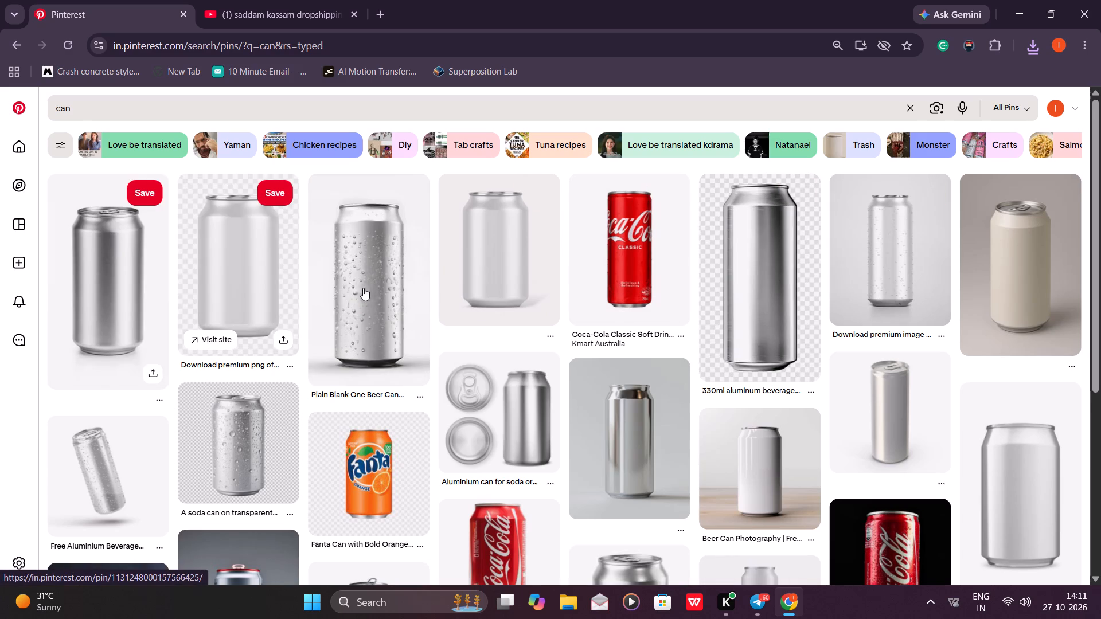
# Download the image of the blank can pin titled "Download premium png of..." from the first row of results.
pyautogui.click(291, 371)
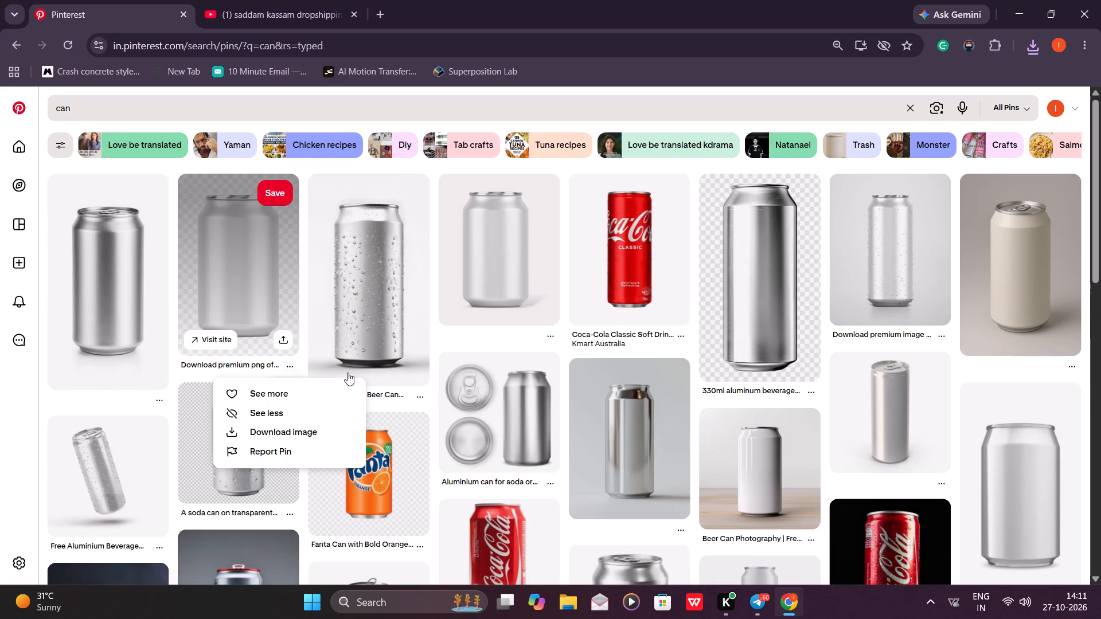
pyautogui.click(300, 428)
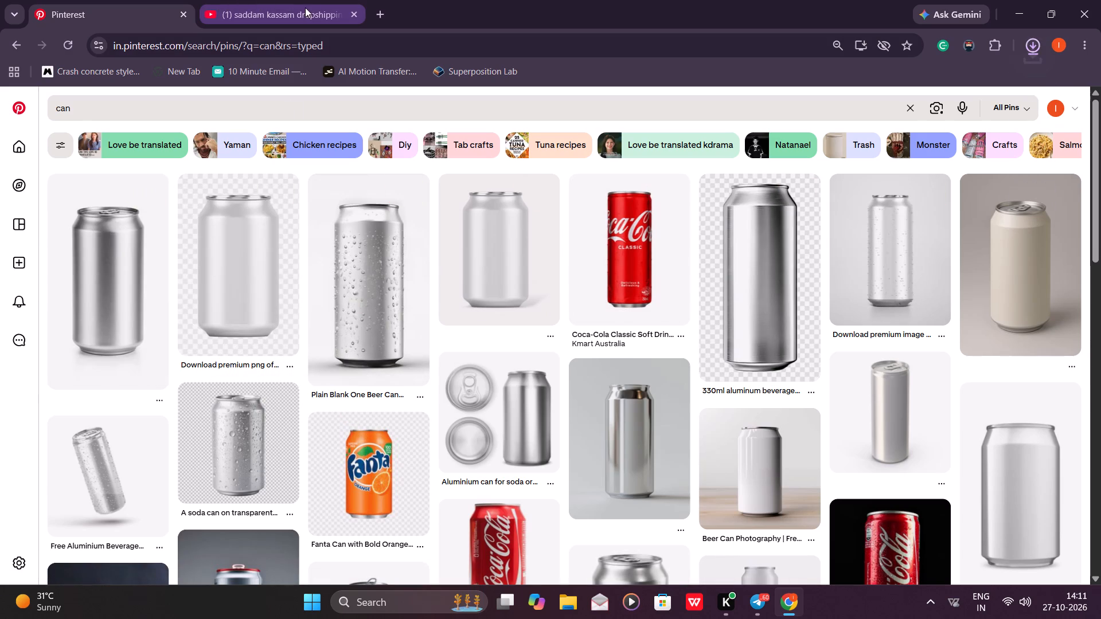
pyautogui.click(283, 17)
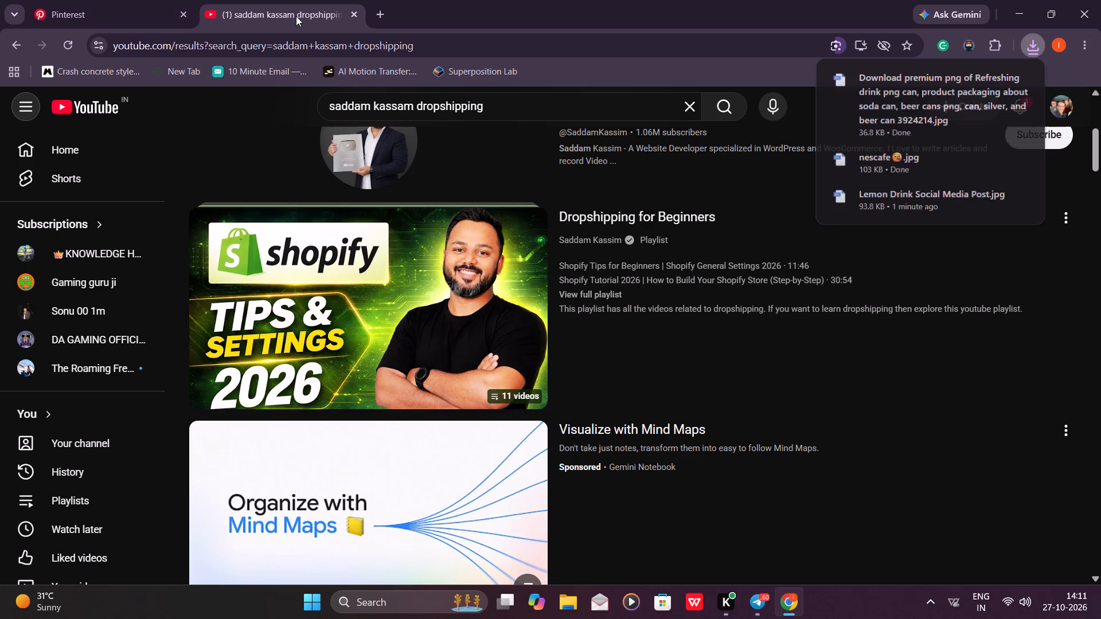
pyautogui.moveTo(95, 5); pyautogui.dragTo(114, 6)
# Search Pinterest for "olant" and look through the plant images.
pyautogui.click(392, 99)
pyautogui.moveTo(185, 119); pyautogui.dragTo(175, 120)
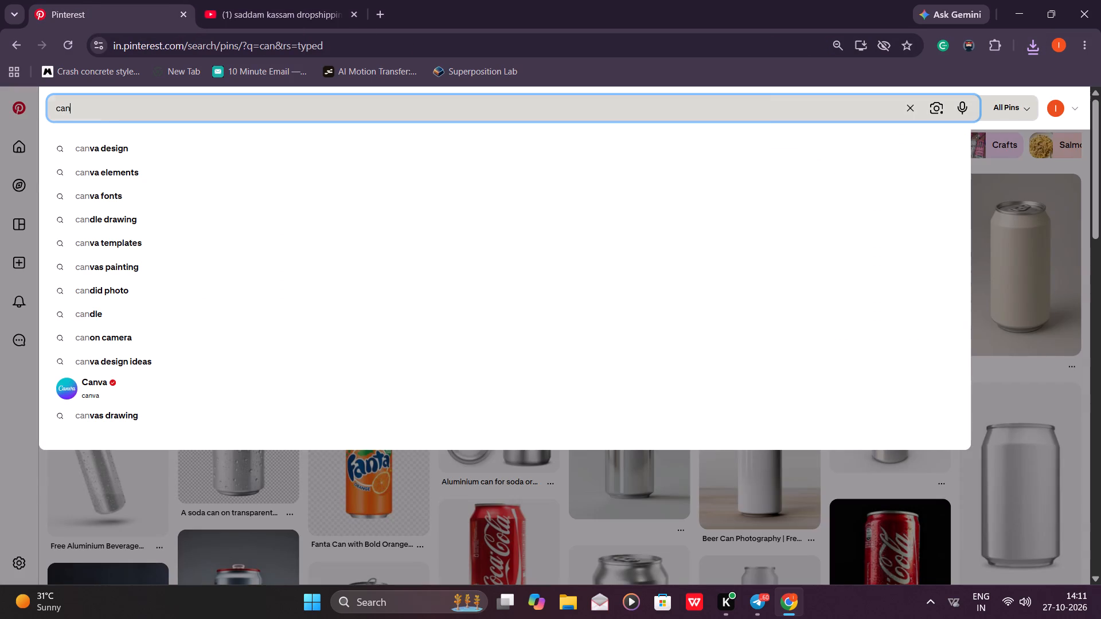
pyautogui.moveTo(175, 120); pyautogui.dragTo(52, 124)
pyautogui.press('BackSpace')
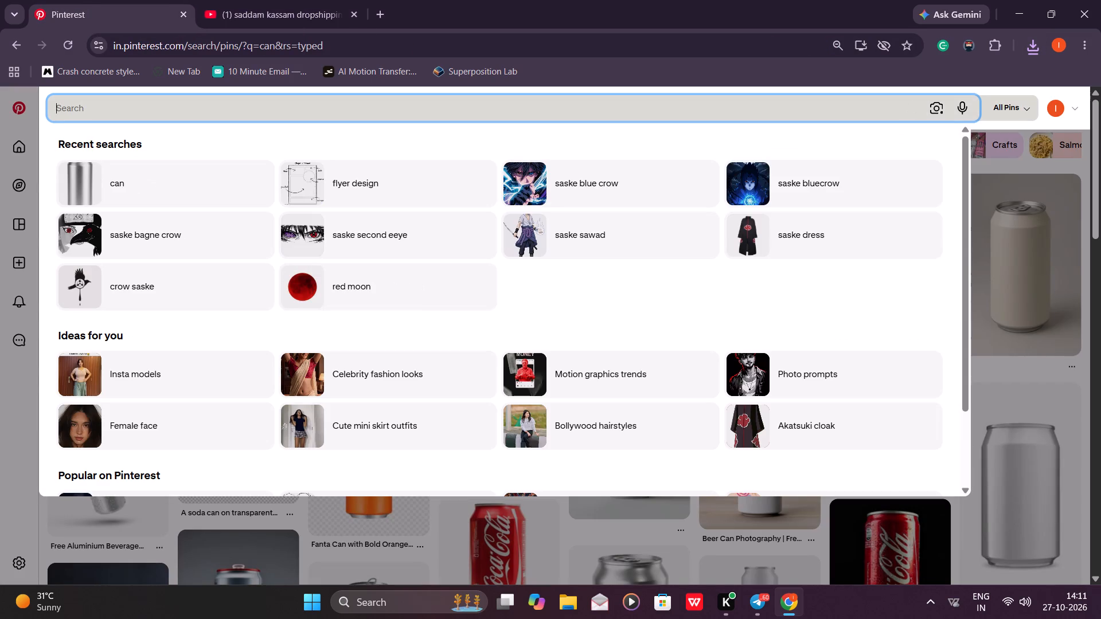
pyautogui.write('olant')
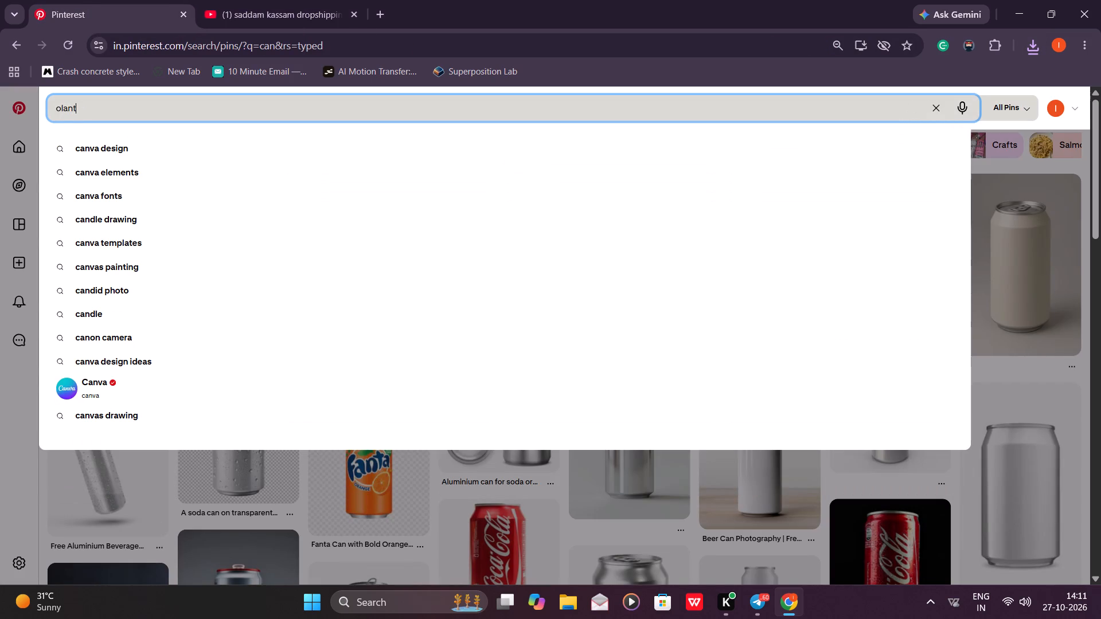
pyautogui.press('Return')
pyautogui.scroll(-1, 179, 0)
pyautogui.scroll(1, 179, 0)
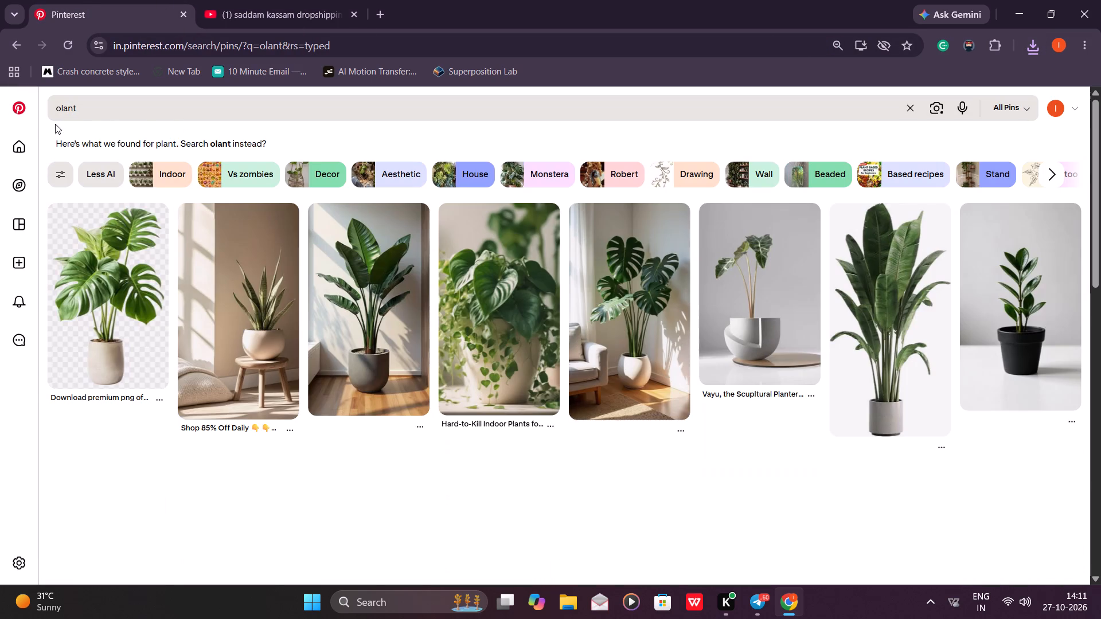
pyautogui.scroll(-1, 732, 222)
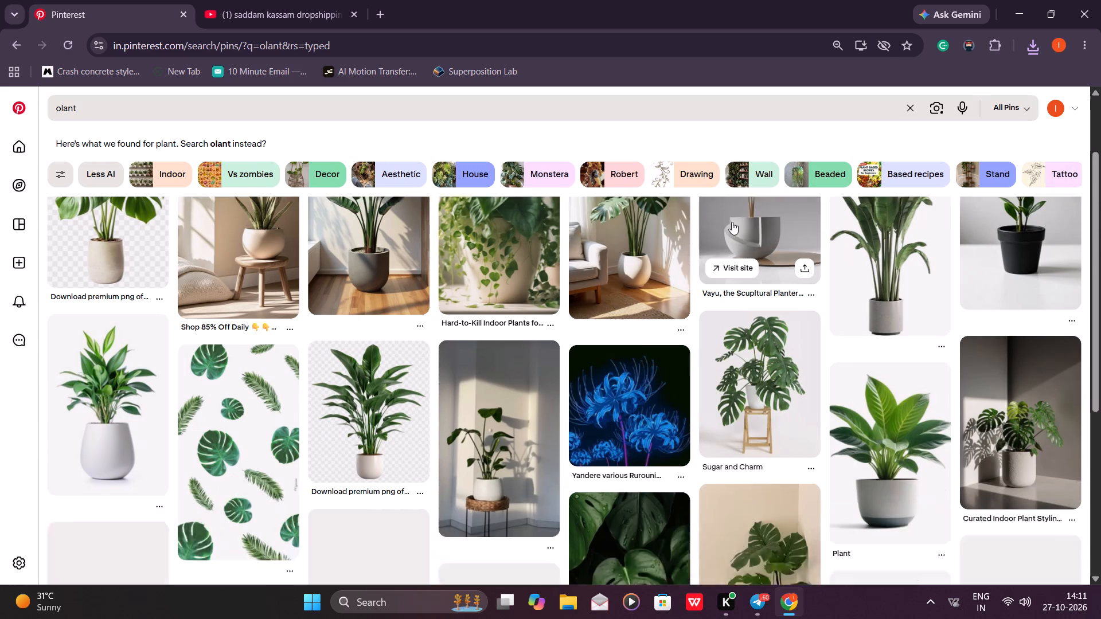
pyautogui.scroll(-2, 732, 222)
pyautogui.scroll(1, 735, 213)
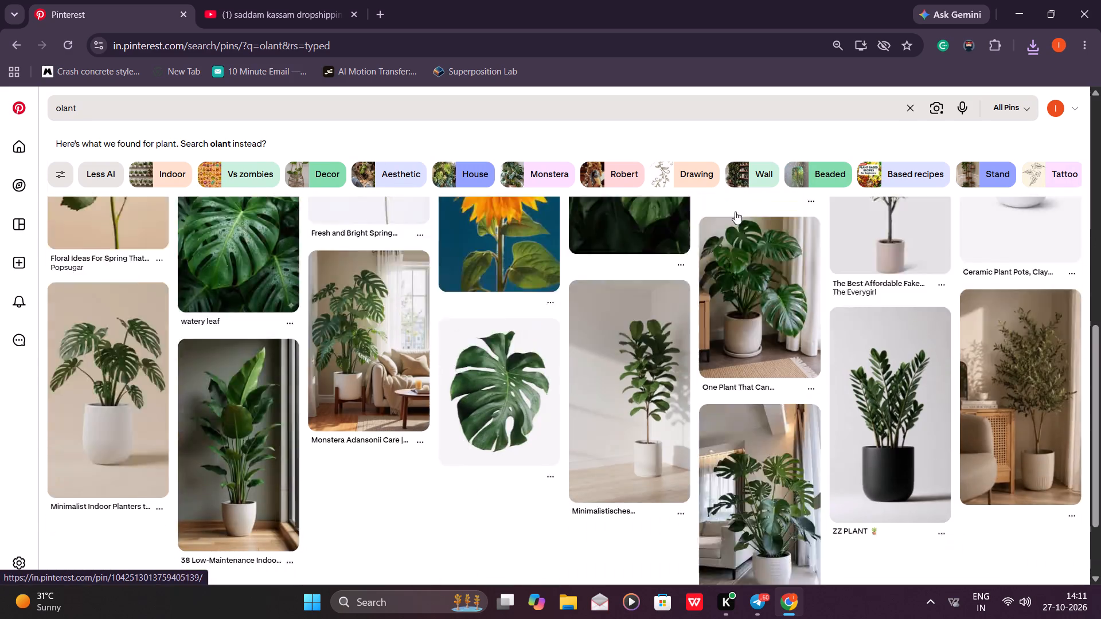
pyautogui.scroll(1, 735, 211)
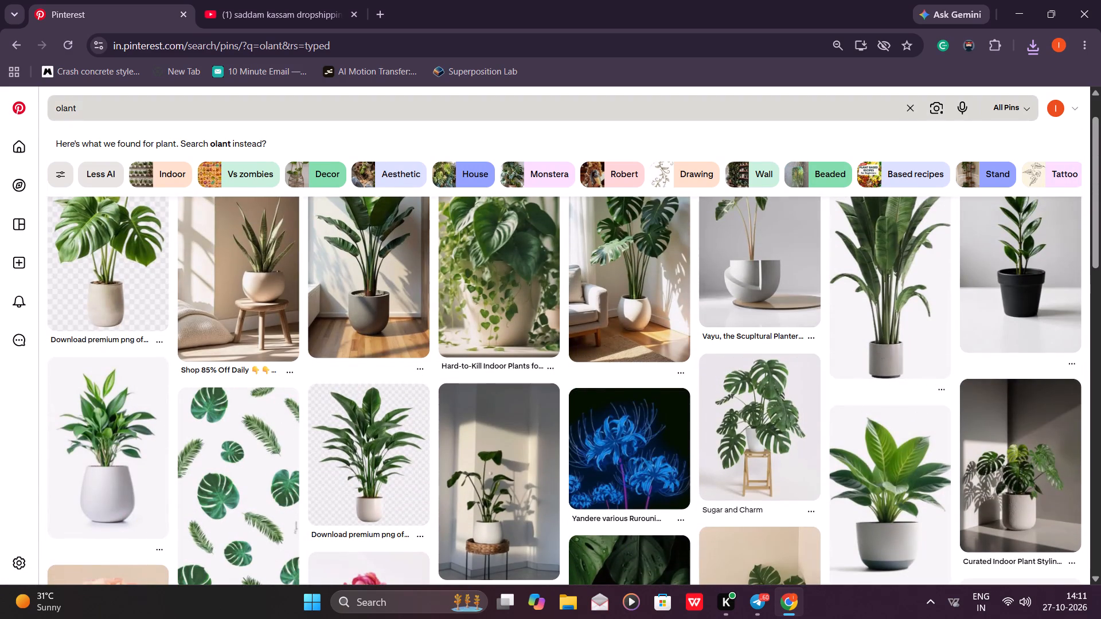
# Replace the Pinterest search with "leaves".
pyautogui.moveTo(115, 107); pyautogui.dragTo(9, 116)
pyautogui.press('BackSpace')
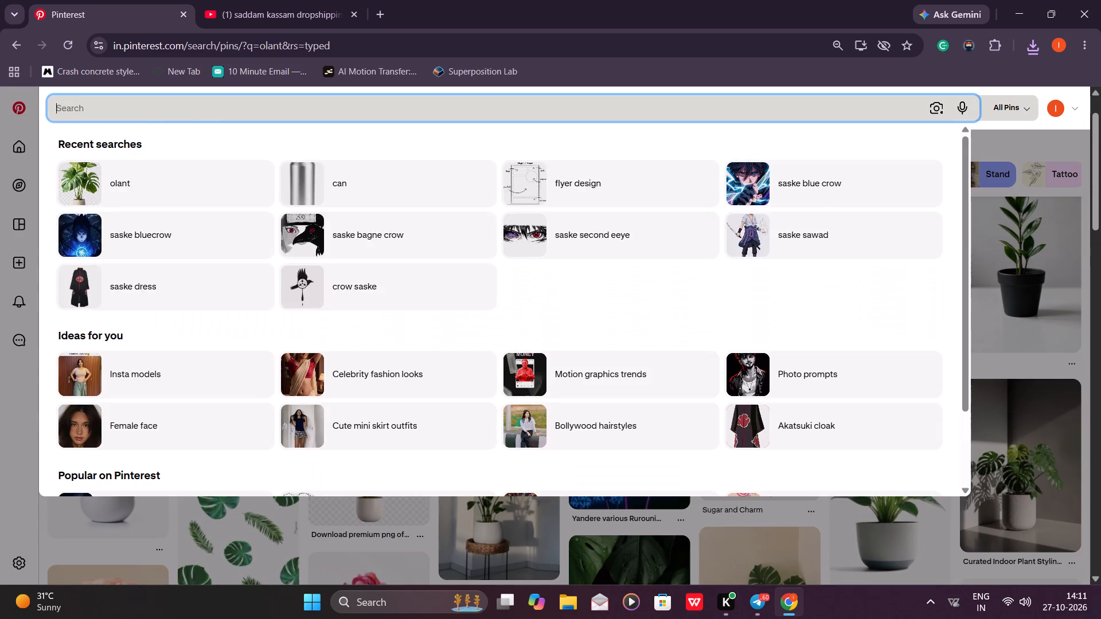
pyautogui.write('leavises')
pyautogui.press('BackSpace')
pyautogui.press('BackSpace')
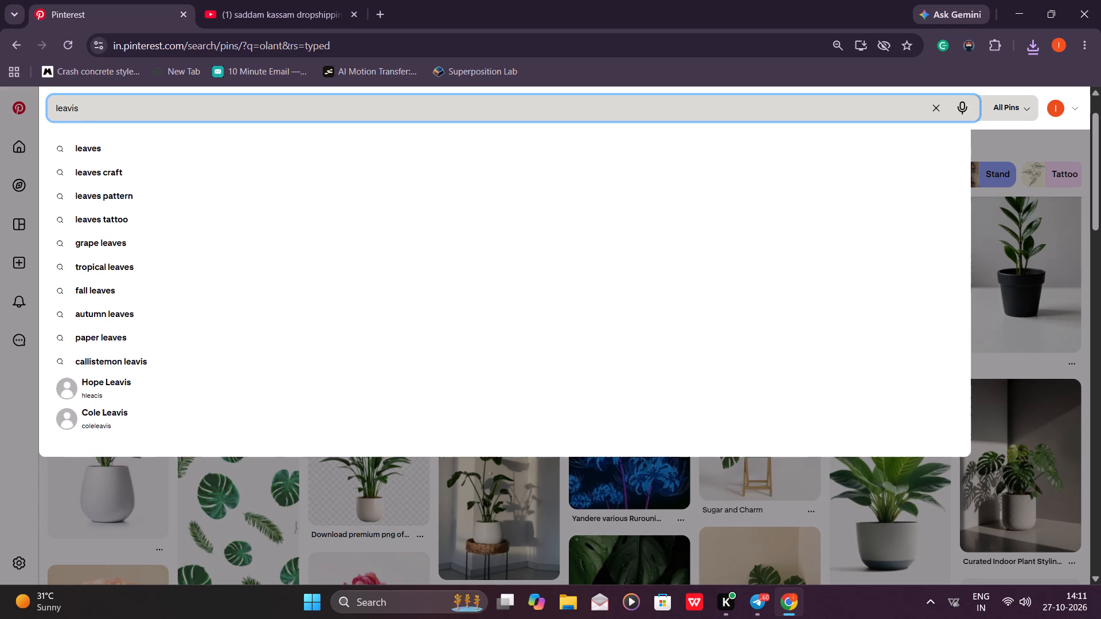
pyautogui.press('BackSpace')
pyautogui.press('BackSpace')
pyautogui.write('es')
pyautogui.press('Return')
# Look through the leaf results and download the image of the "mentahan element" single green leaf pin.
pyautogui.scroll(-1, 50, 119)
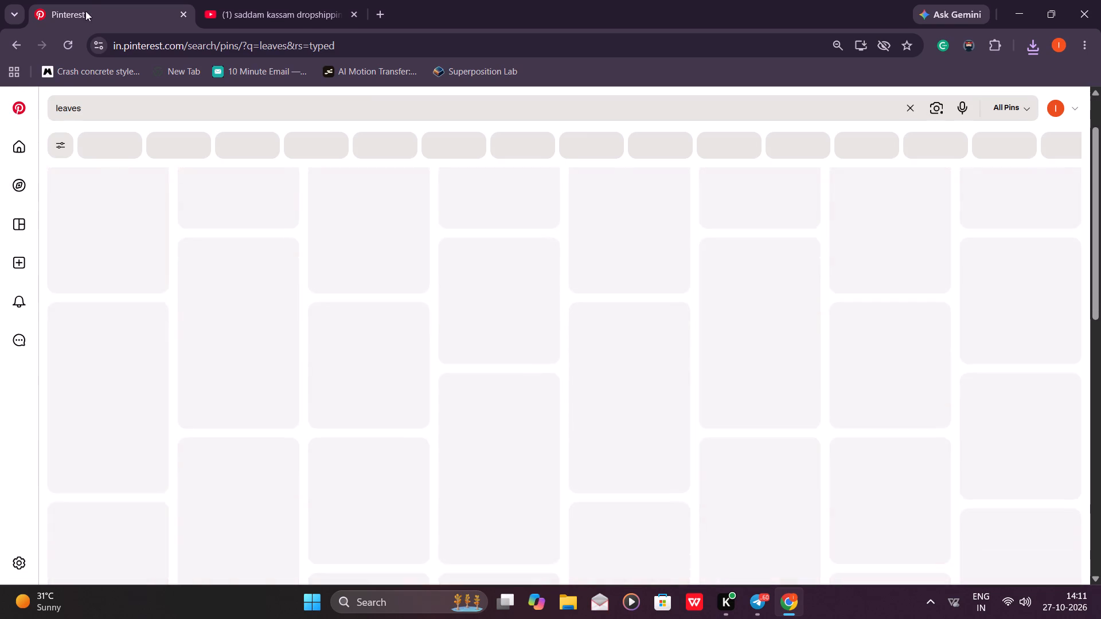
pyautogui.scroll(2, 487, 240)
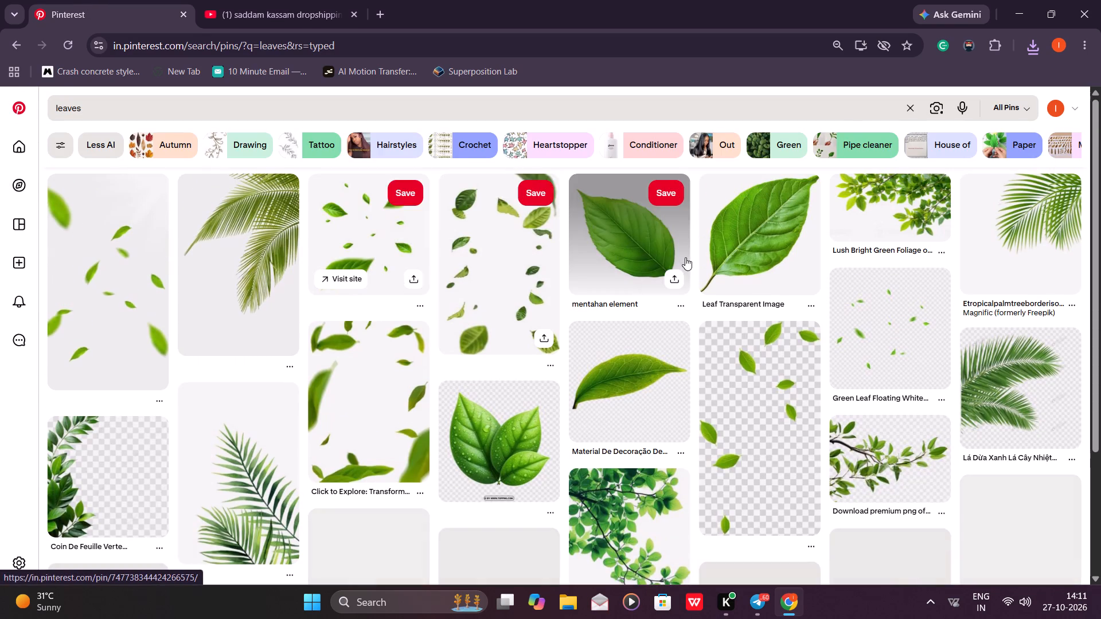
pyautogui.scroll(-1, 763, 253)
pyautogui.scroll(-1, 143, 258)
pyautogui.scroll(1, 490, 263)
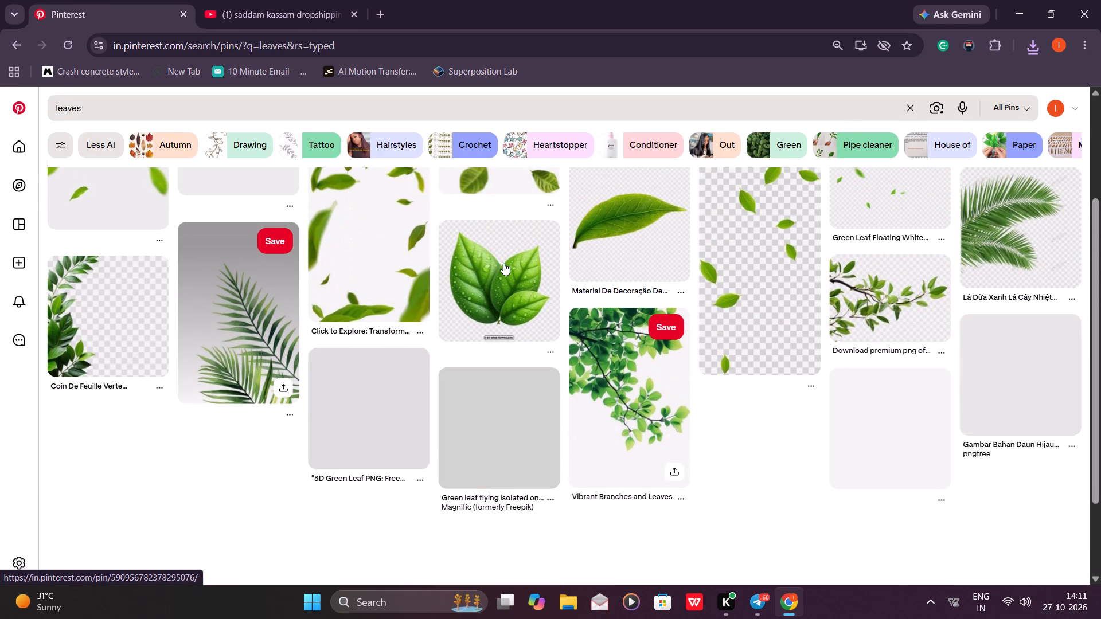
pyautogui.scroll(3, 503, 263)
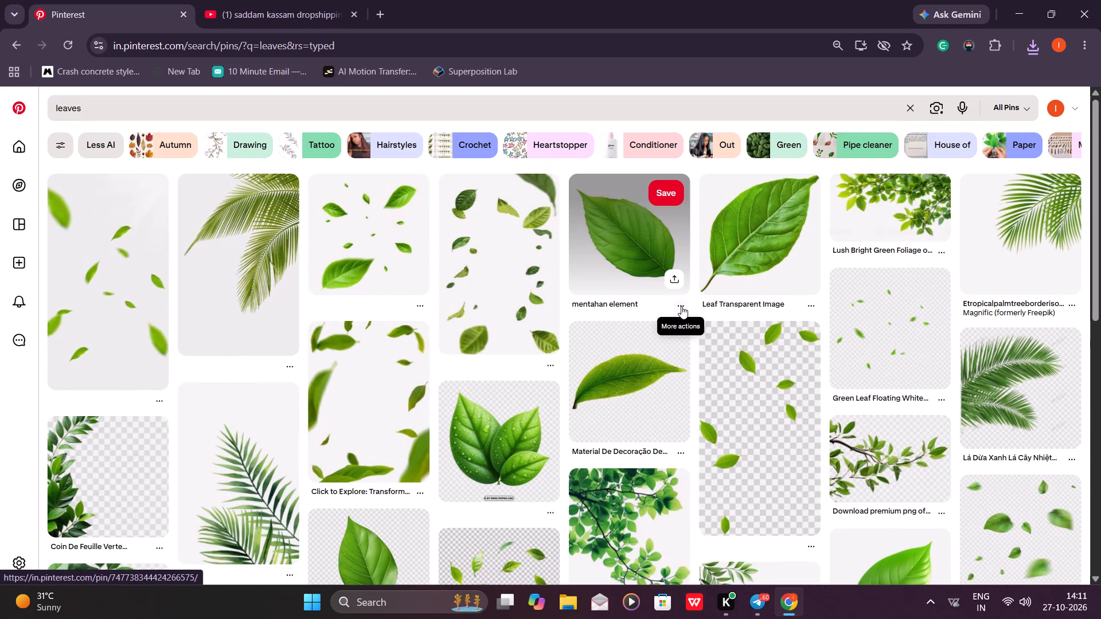
pyautogui.click(681, 306)
pyautogui.click(650, 378)
# Download the image of the single green leaf pin titled "Leaf Transparent Image".
pyautogui.click(810, 304)
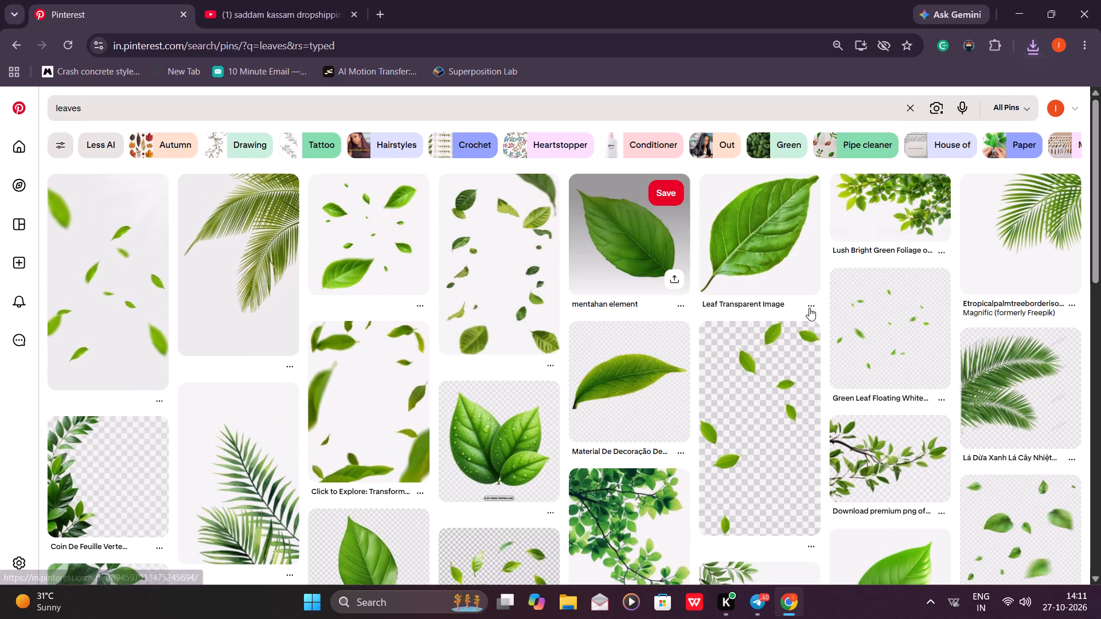
pyautogui.click(803, 373)
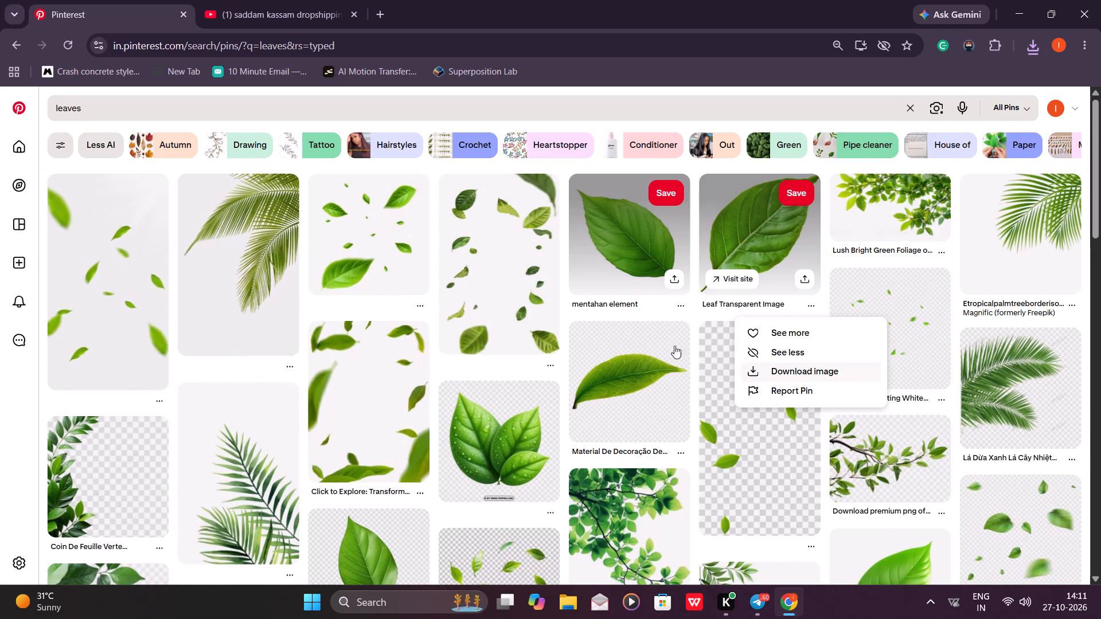
# Download the image of the palm frond pin titled "Lá Dừa Xanh Lá Cây Nhiệt...".
pyautogui.click(1072, 464)
pyautogui.scroll(-1, 1072, 464)
pyautogui.click(1072, 387)
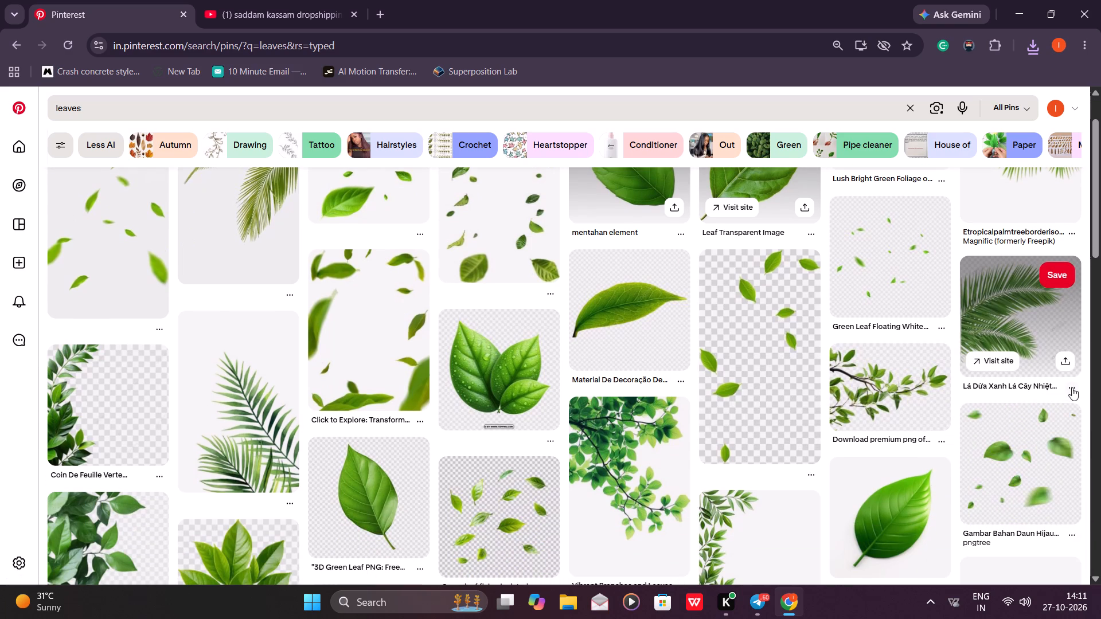
pyautogui.click(1072, 387)
pyautogui.click(1019, 451)
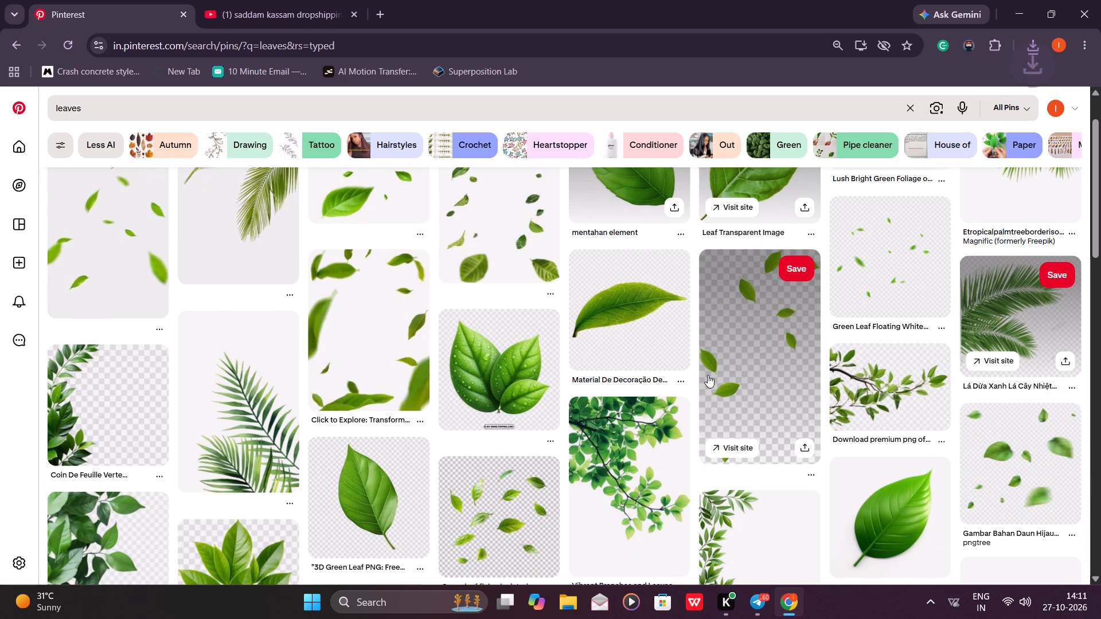
# Open the source image of the green ivy vine pin to view it, and close its tab.
pyautogui.scroll(-6, 708, 375)
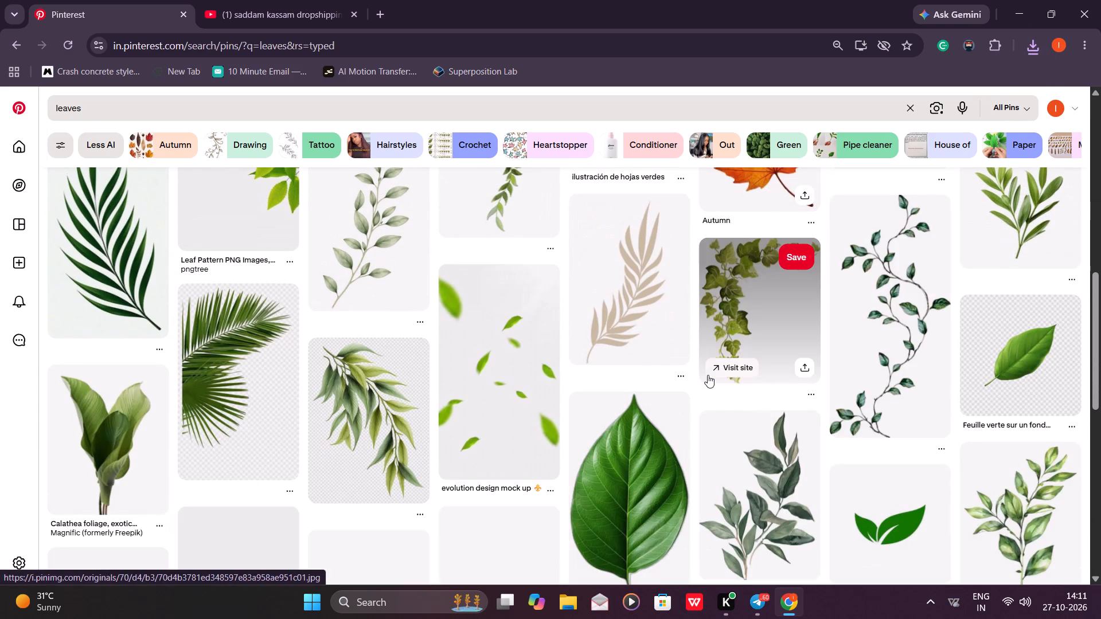
pyautogui.click(708, 375)
pyautogui.scroll(1, 708, 375)
pyautogui.scroll(2, 717, 441)
pyautogui.moveTo(236, 0); pyautogui.dragTo(247, 2)
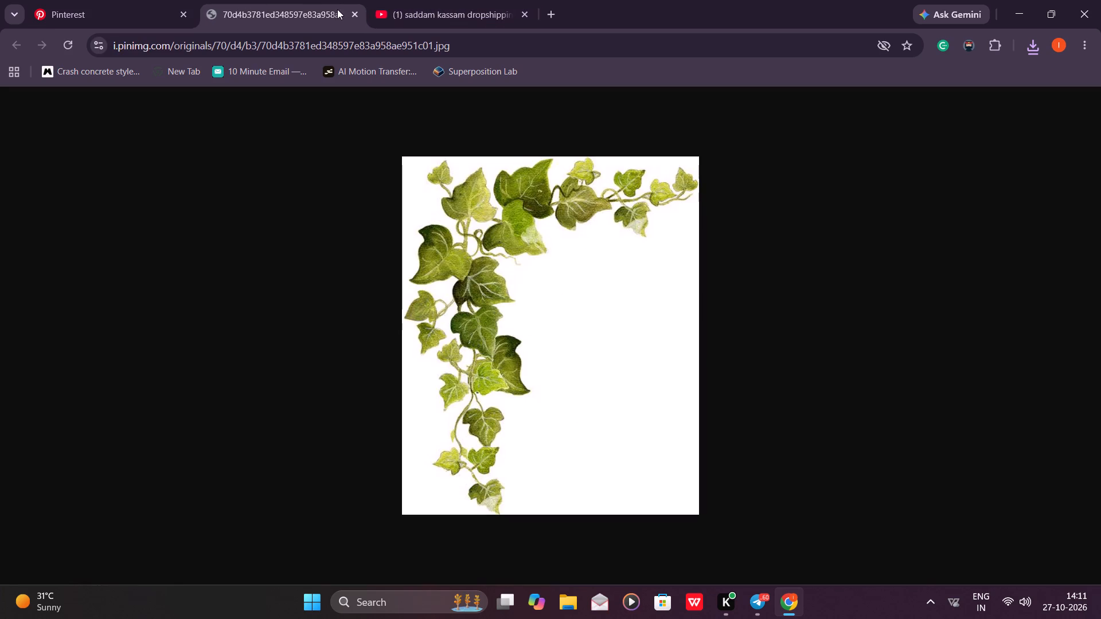
pyautogui.click(353, 13)
# Look through more of the leaf results, including those around the related searches, for usable leaf images.
pyautogui.click(434, 539)
pyautogui.scroll(-1, 430, 514)
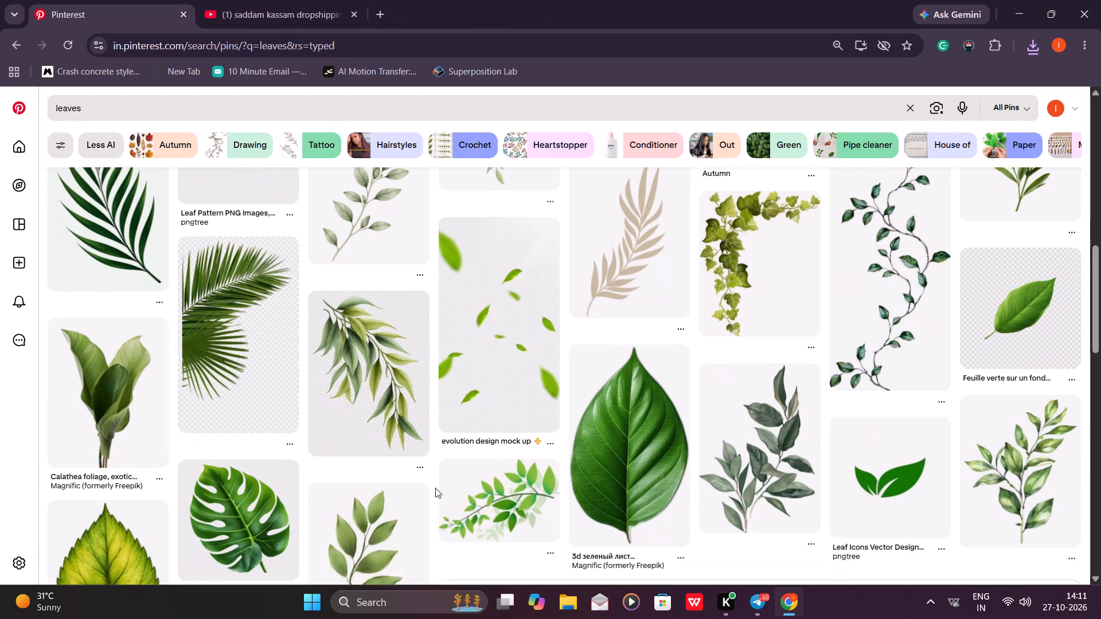
pyautogui.scroll(-2, 435, 485)
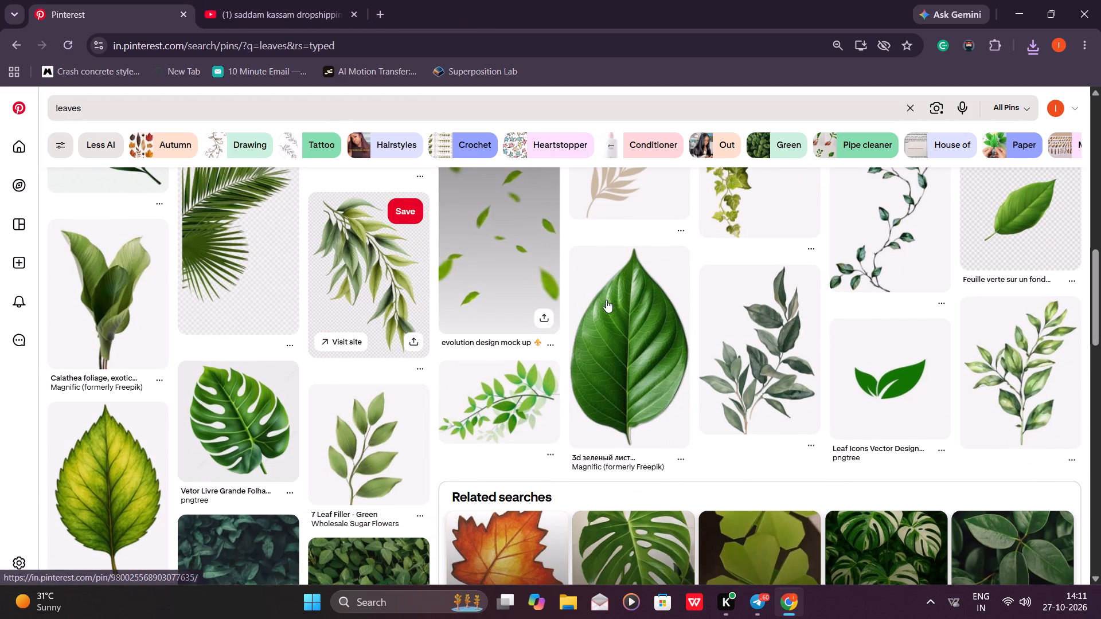
pyautogui.scroll(-3, 467, 333)
pyautogui.scroll(-1, 672, 272)
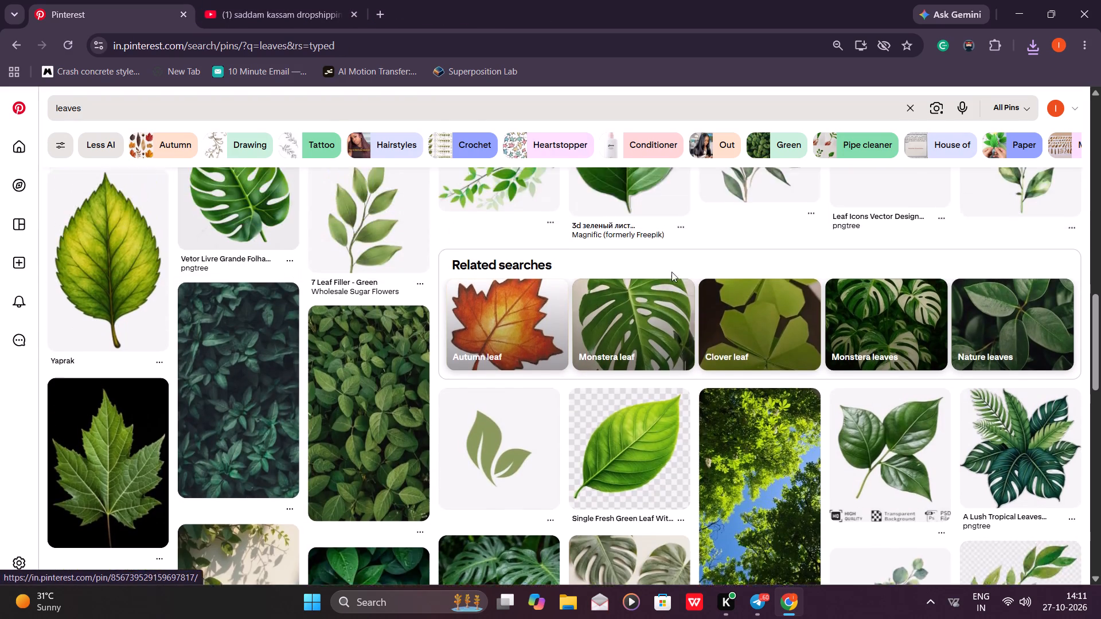
pyautogui.scroll(-1, 671, 272)
pyautogui.scroll(11, 654, 178)
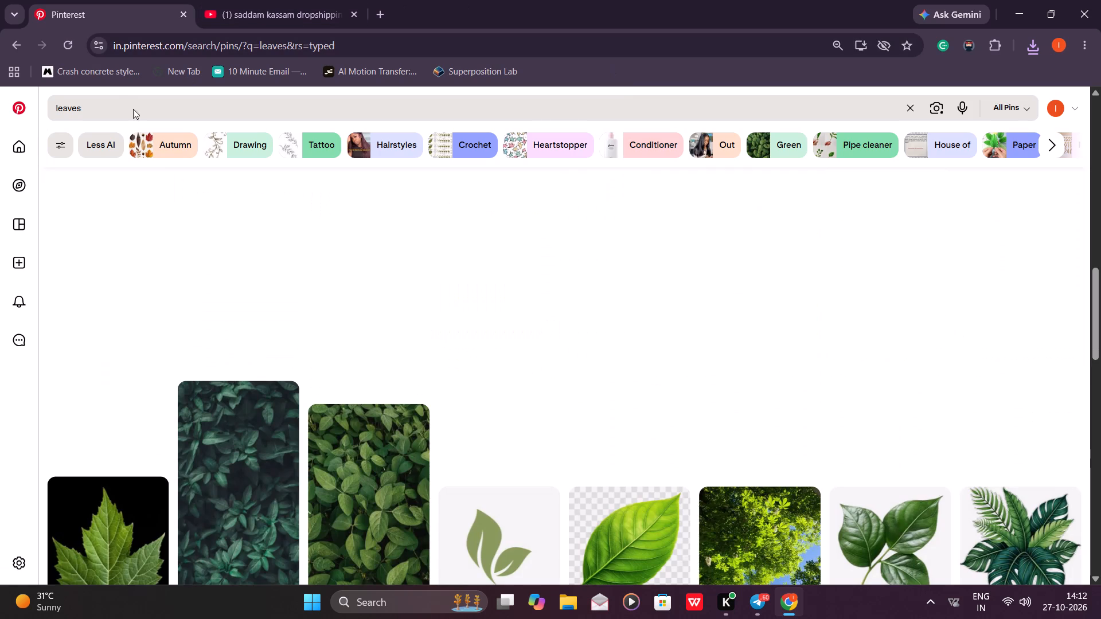
pyautogui.scroll(7, 133, 109)
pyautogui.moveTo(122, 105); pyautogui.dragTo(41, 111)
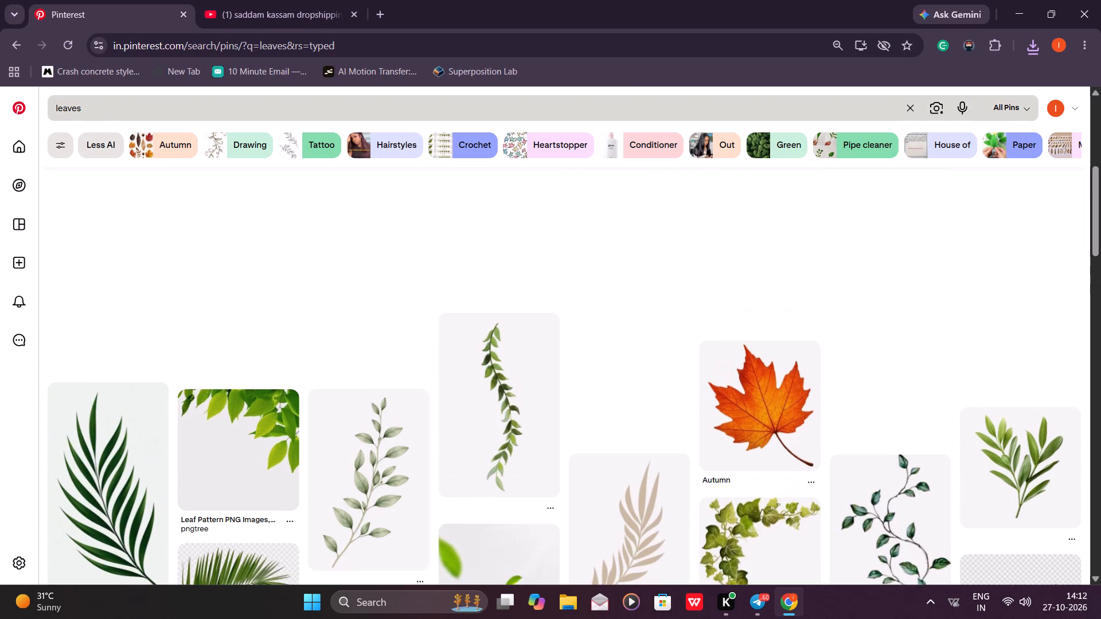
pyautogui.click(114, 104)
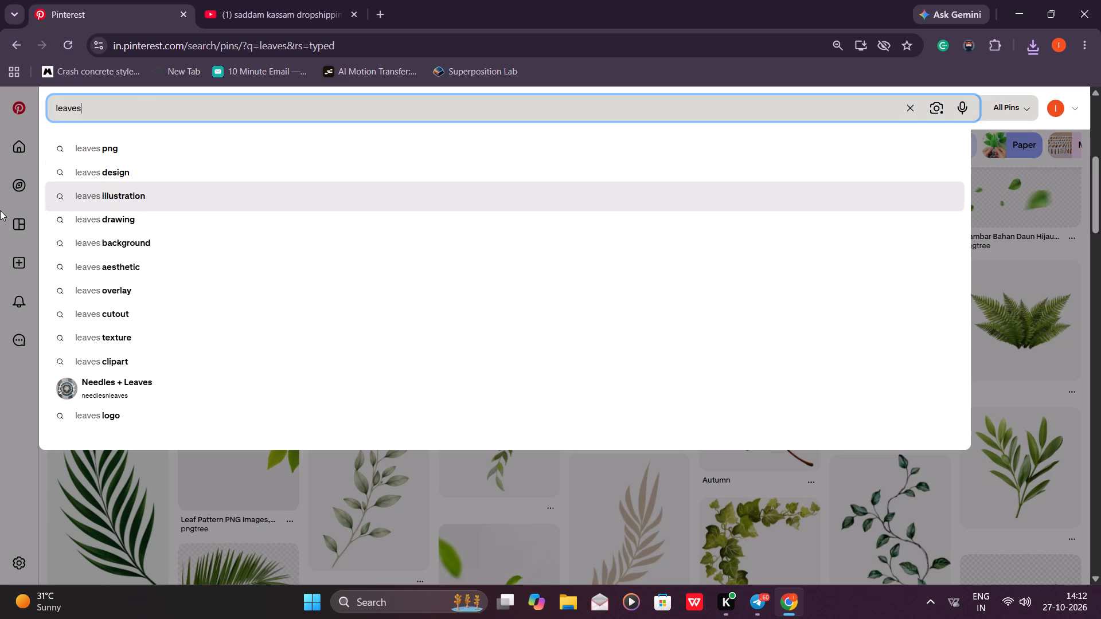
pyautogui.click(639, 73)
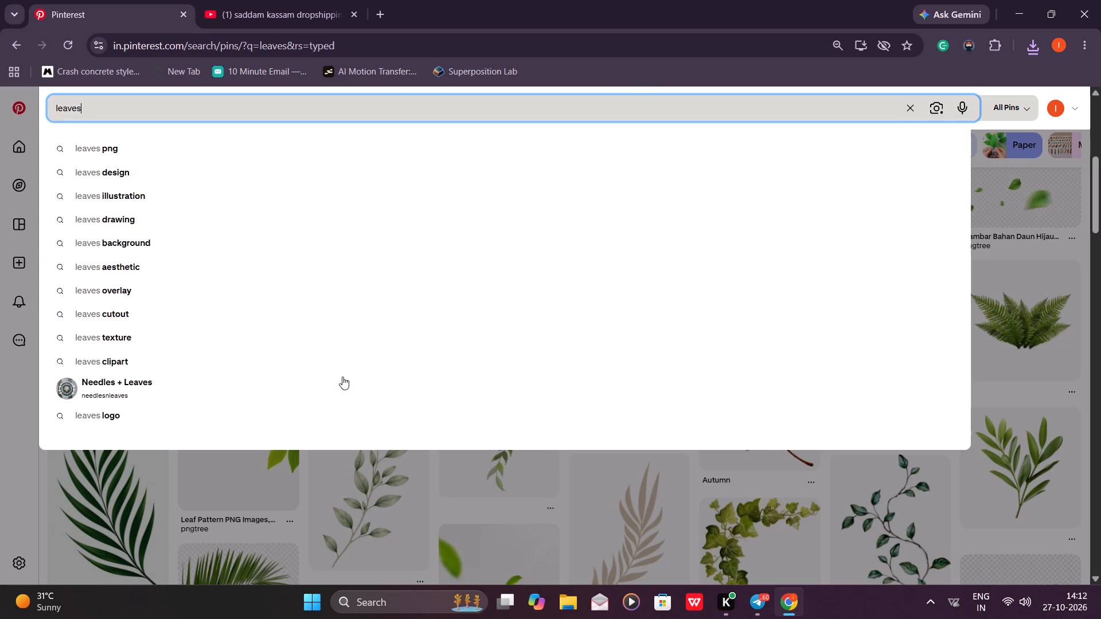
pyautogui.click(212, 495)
# Go back through the earlier "olant" and "can" results, reviewing them on the way to the "With foods" burger flyer pin.
pyautogui.hscroll(10, 483, 417)
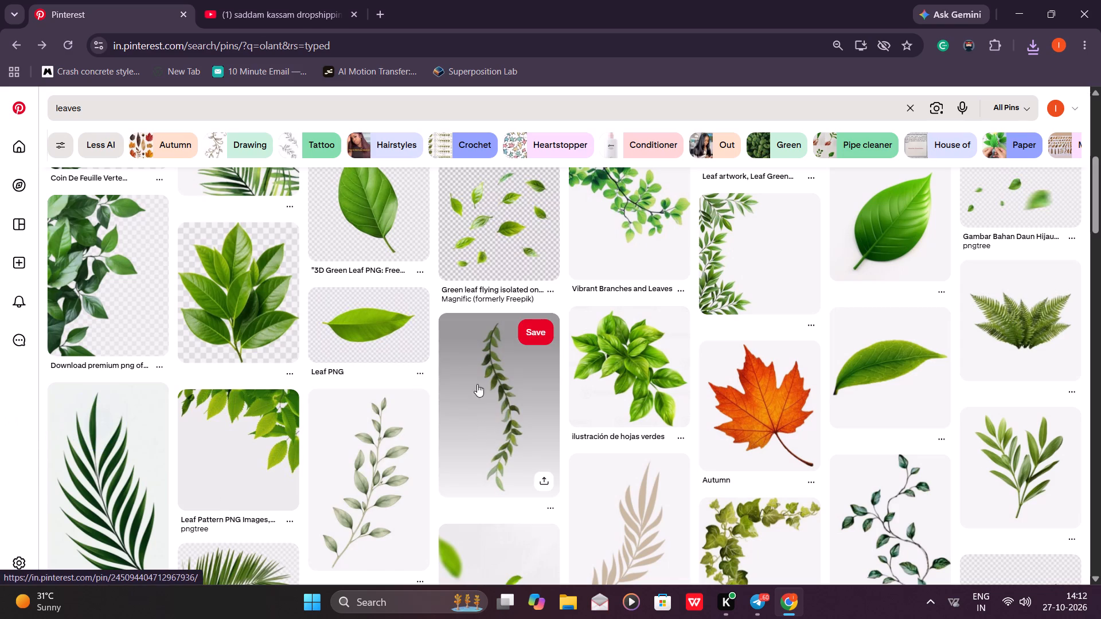
pyautogui.scroll(-1, 568, 318)
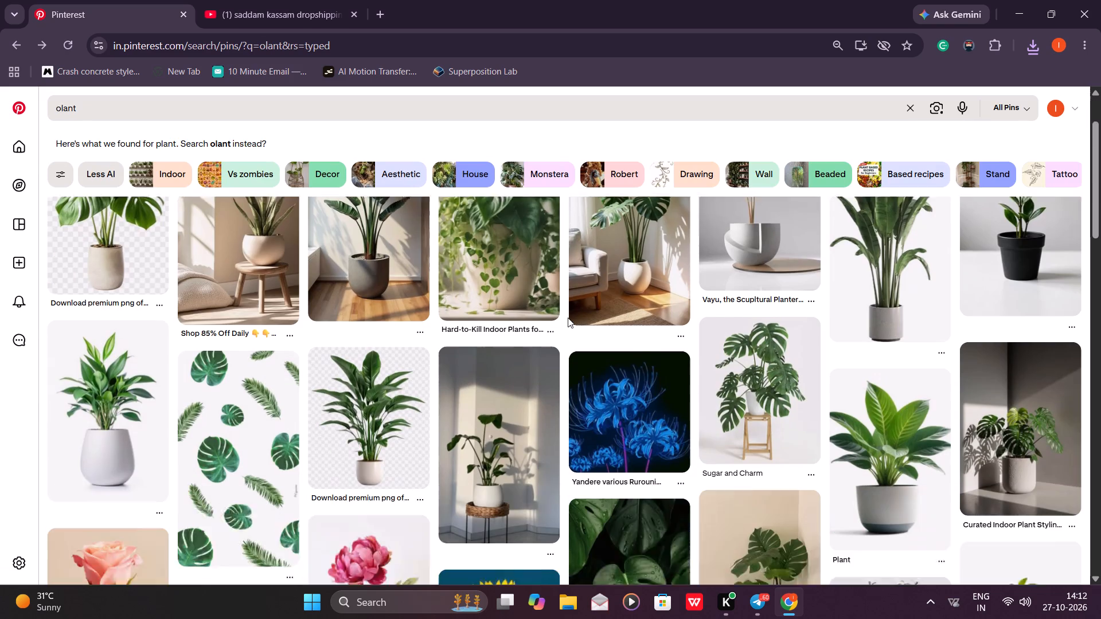
pyautogui.scroll(-1, 568, 318)
pyautogui.hscroll(9, 484, 350)
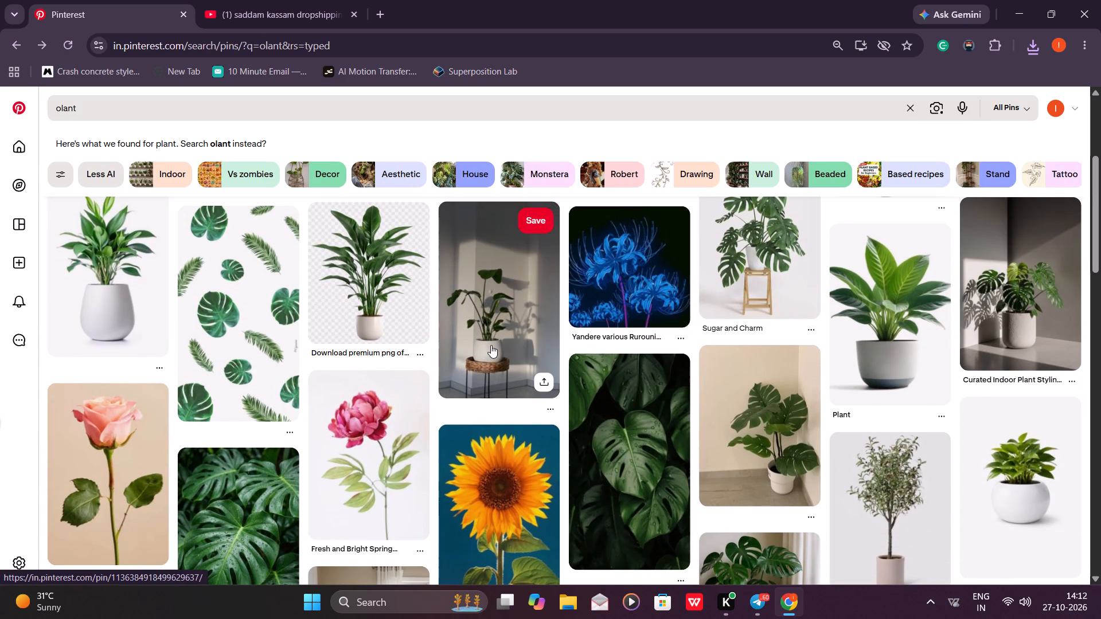
pyautogui.hscroll(6, 255, 374)
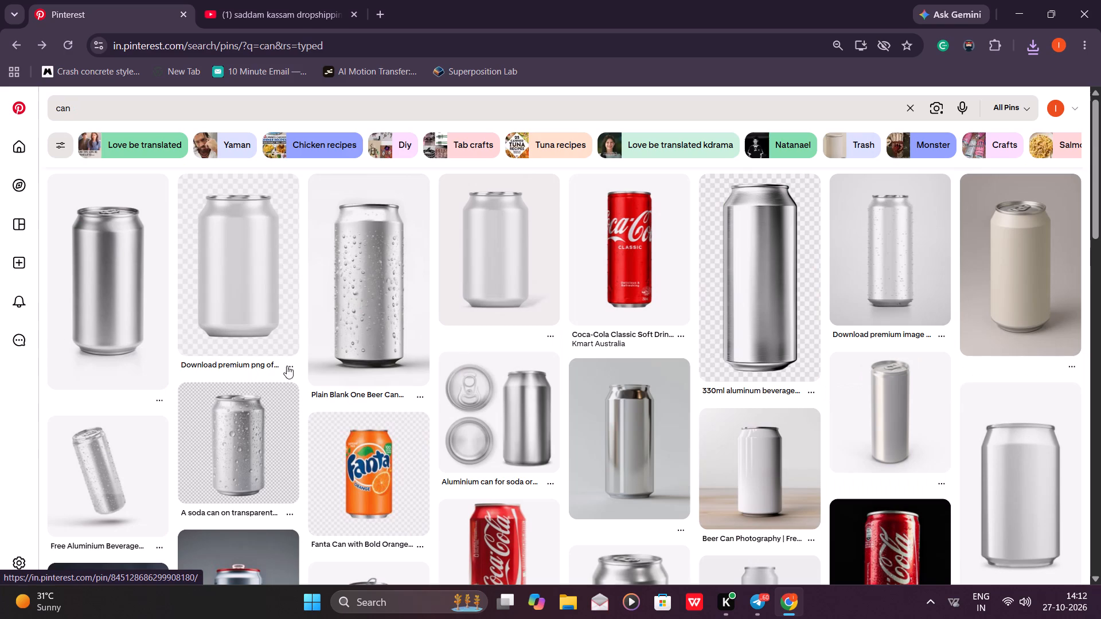
pyautogui.scroll(-2, 583, 326)
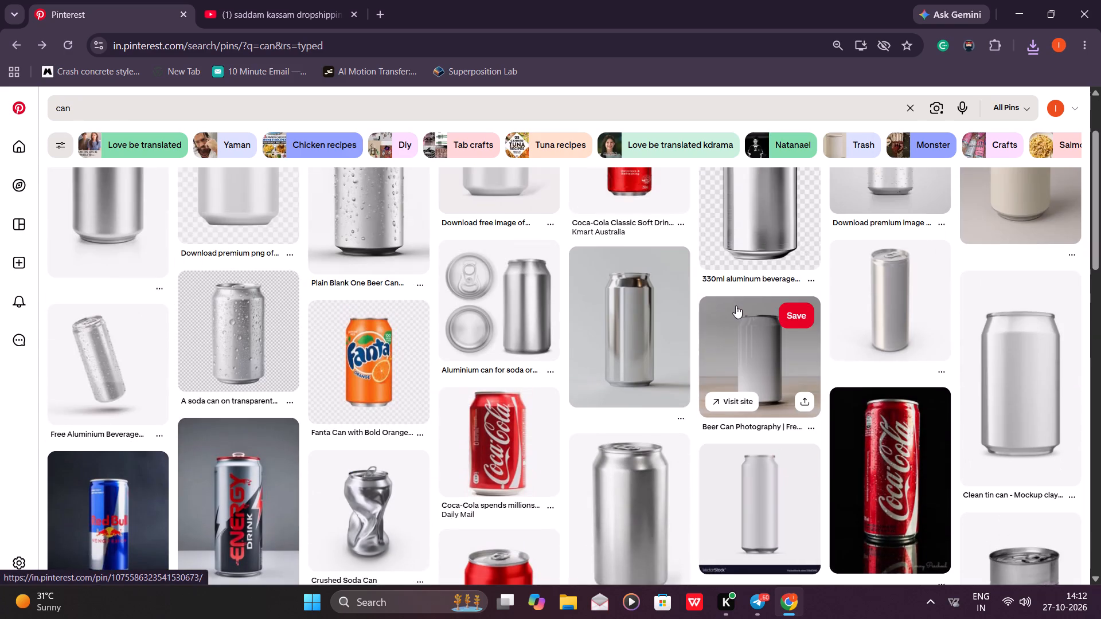
pyautogui.scroll(-2, 736, 305)
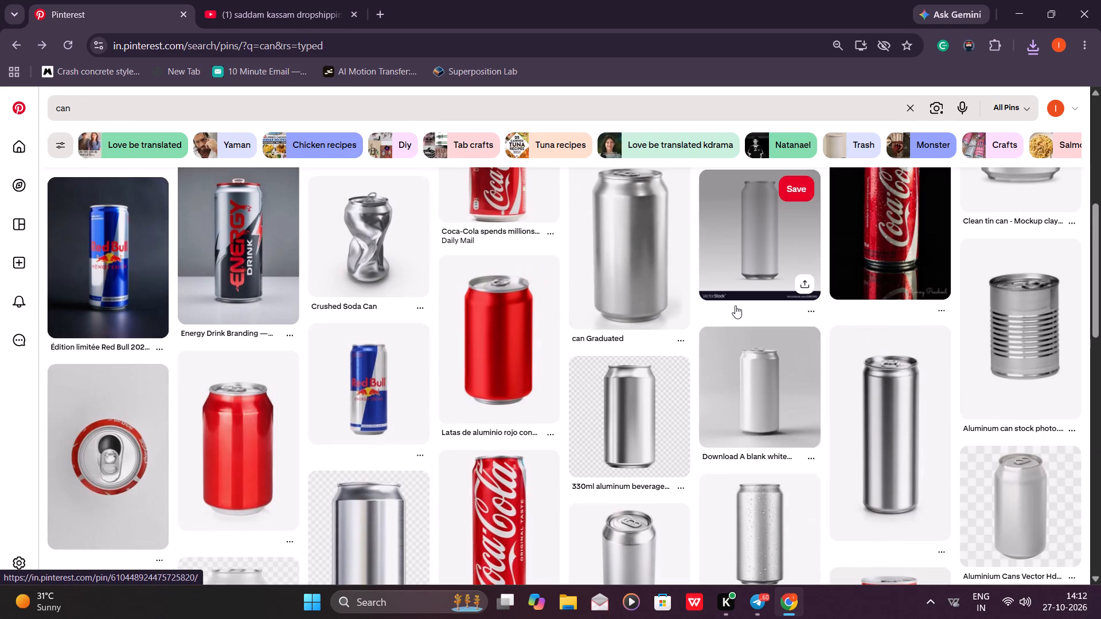
pyautogui.hscroll(9, 735, 305)
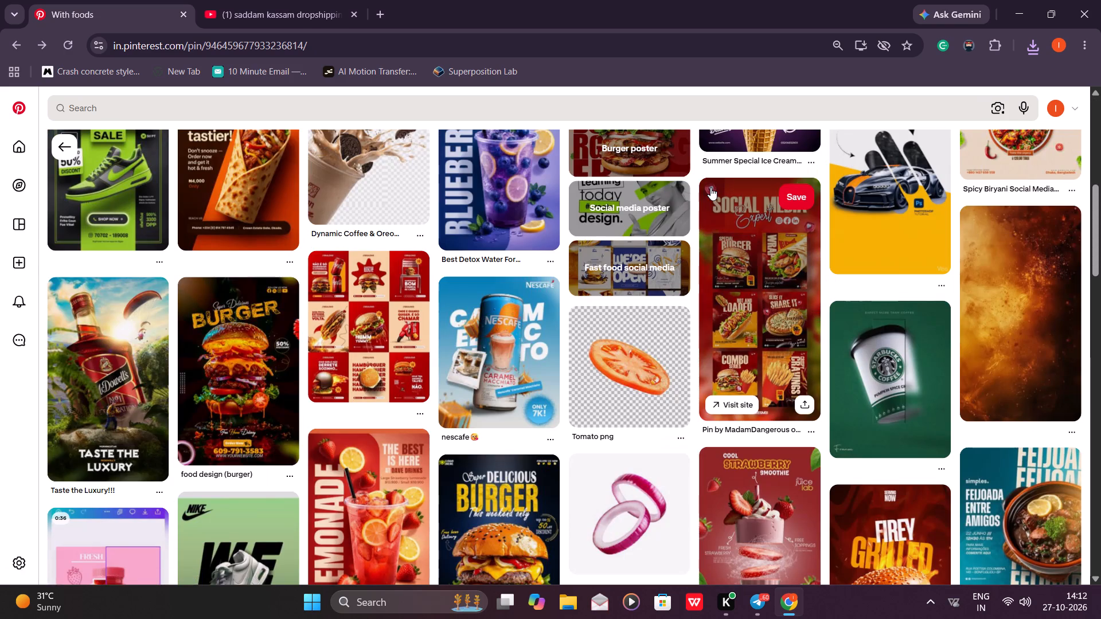
# Examine the food and drink flyer designs related to the burger flyer pin, including the lemon drink design.
pyautogui.scroll(1, 755, 370)
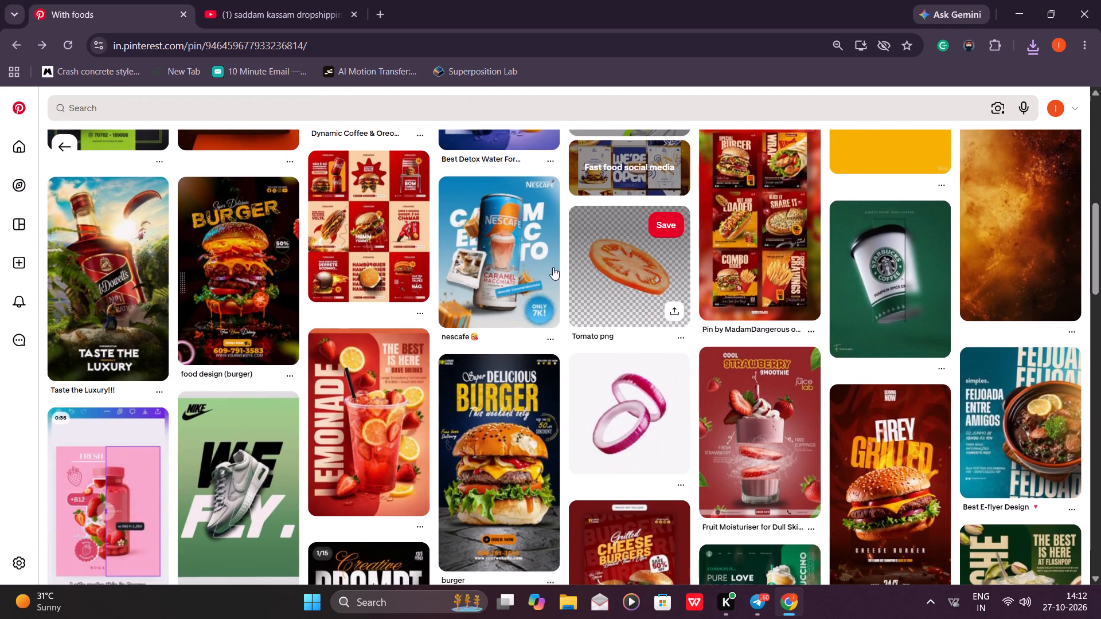
pyautogui.scroll(1, 478, 257)
pyautogui.scroll(2, 283, 276)
pyautogui.scroll(-1, 419, 301)
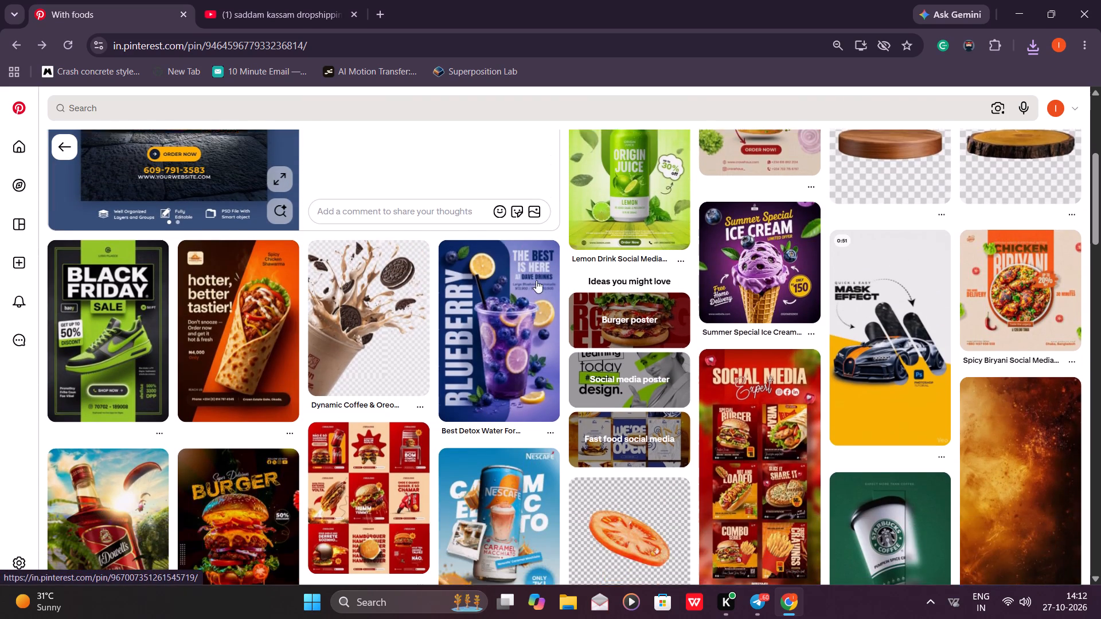
pyautogui.scroll(-1, 536, 280)
pyautogui.scroll(1, 559, 233)
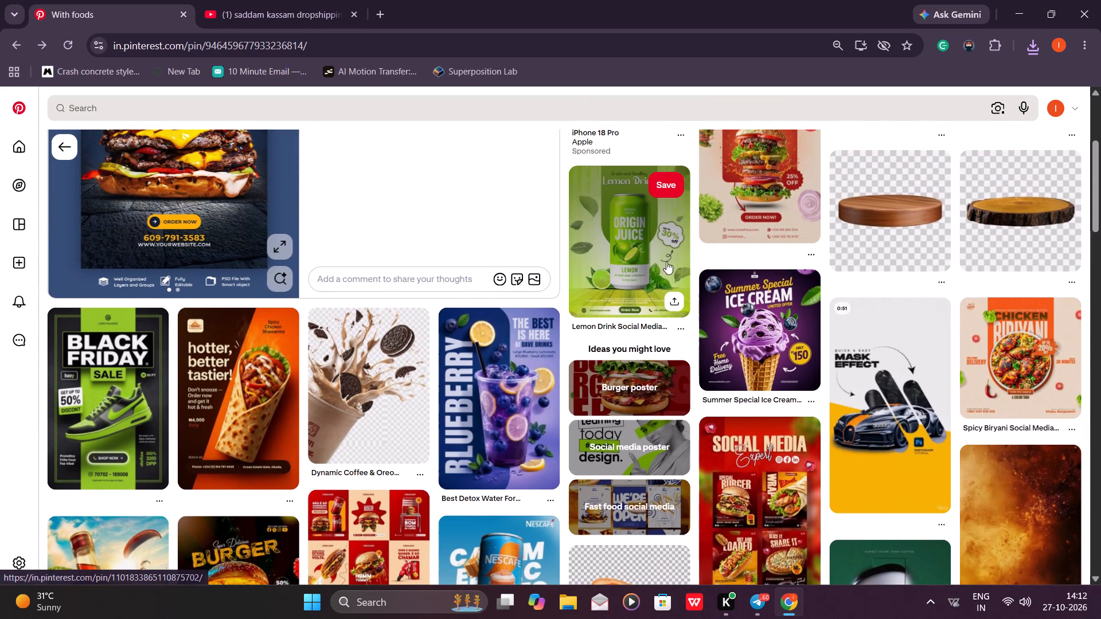
pyautogui.scroll(3, 712, 215)
# Search Pinterest for "lemon png".
pyautogui.click(273, 102)
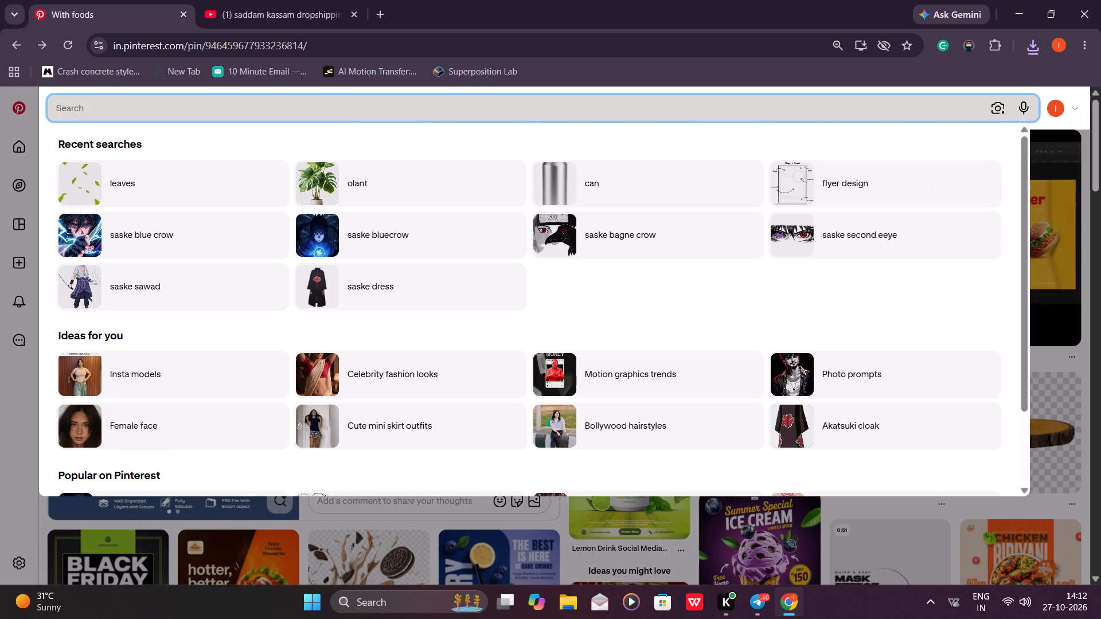
pyautogui.write('lemo')
pyautogui.write('n')
pyautogui.press('space')
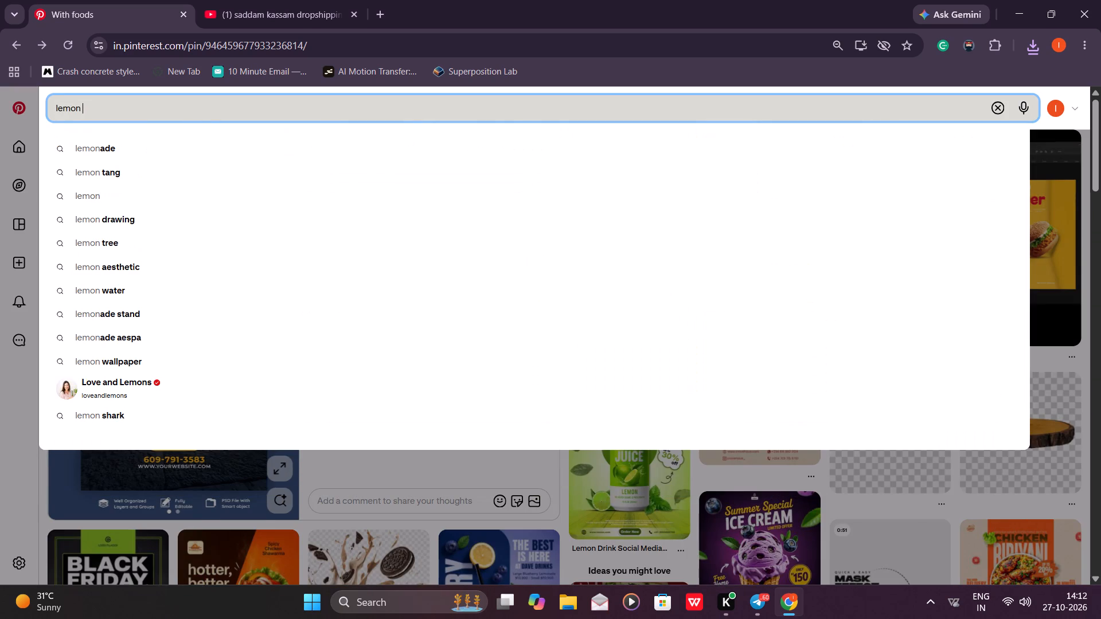
pyautogui.write('png')
pyautogui.press('Return')
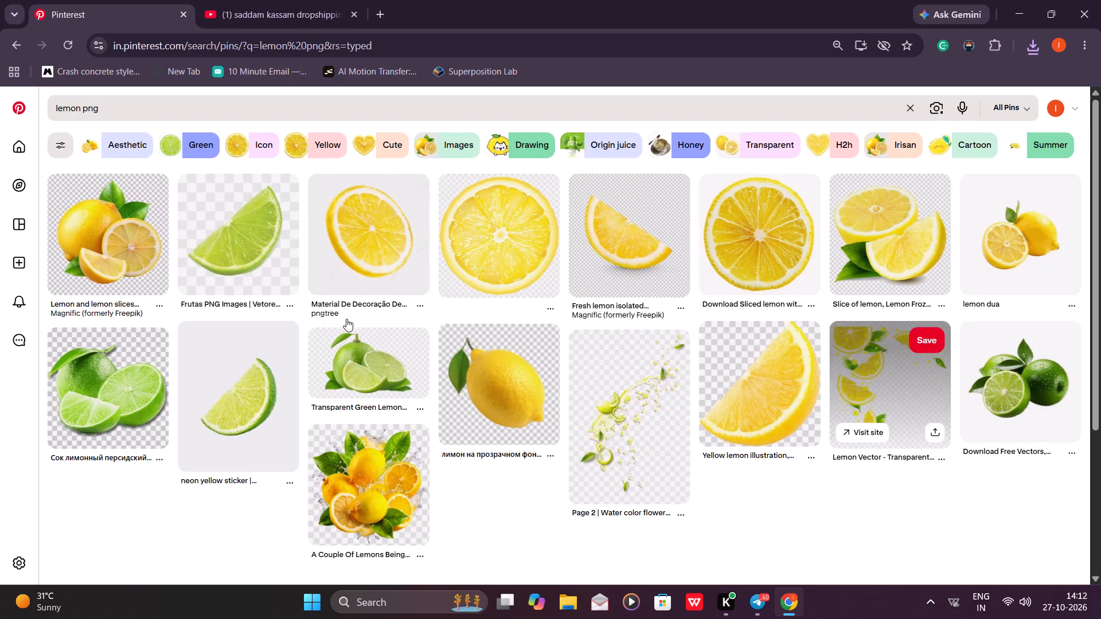
# Look through the "lemon png" results as far as the first related searches for usable lemon or lime images.
pyautogui.scroll(-1, 257, 351)
pyautogui.scroll(1, 404, 224)
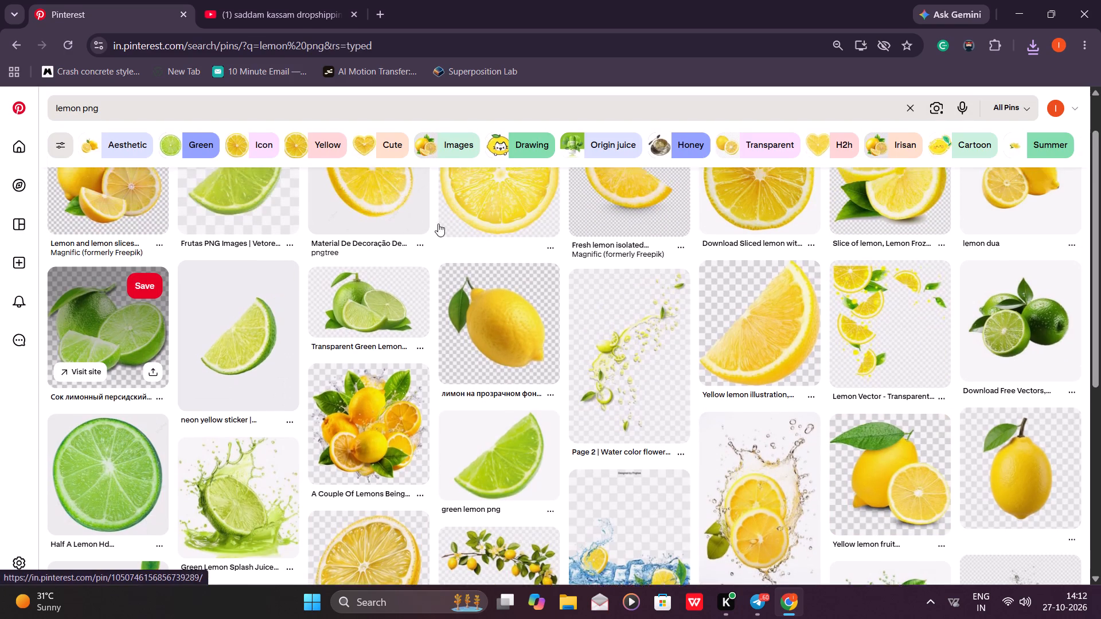
pyautogui.scroll(1, 438, 224)
pyautogui.scroll(2, 719, 237)
pyautogui.scroll(-2, 592, 294)
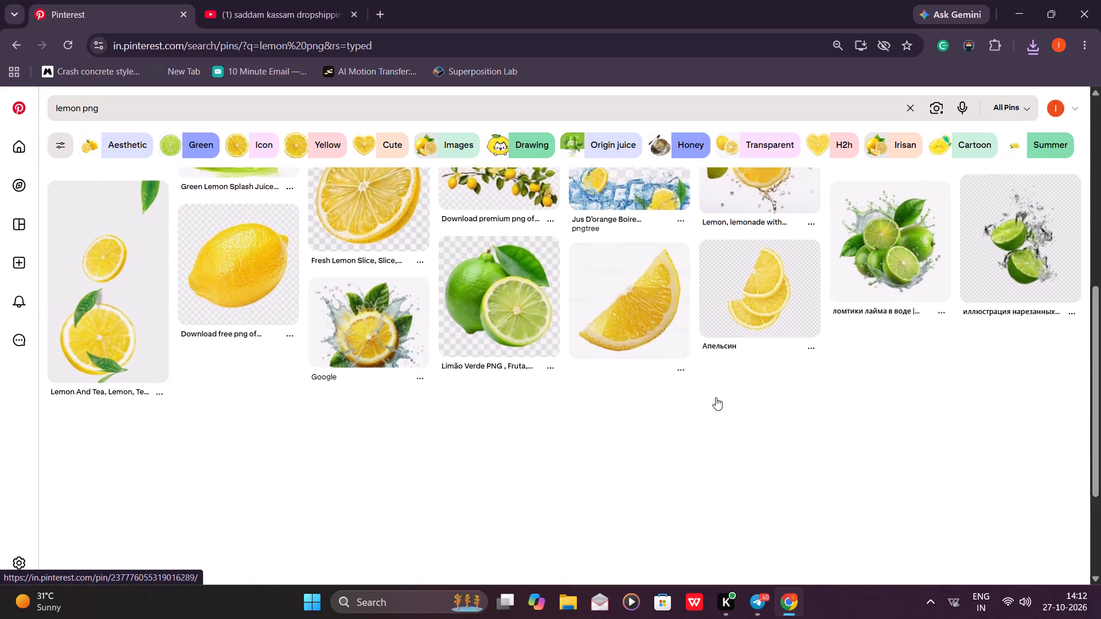
pyautogui.scroll(-2, 716, 397)
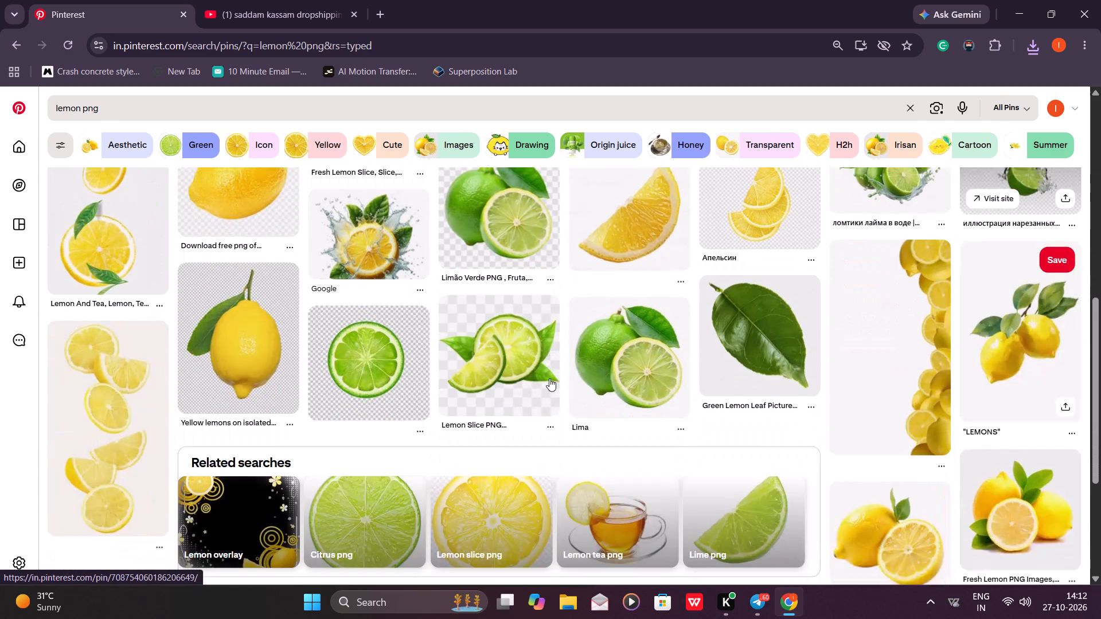
pyautogui.scroll(-2, 549, 378)
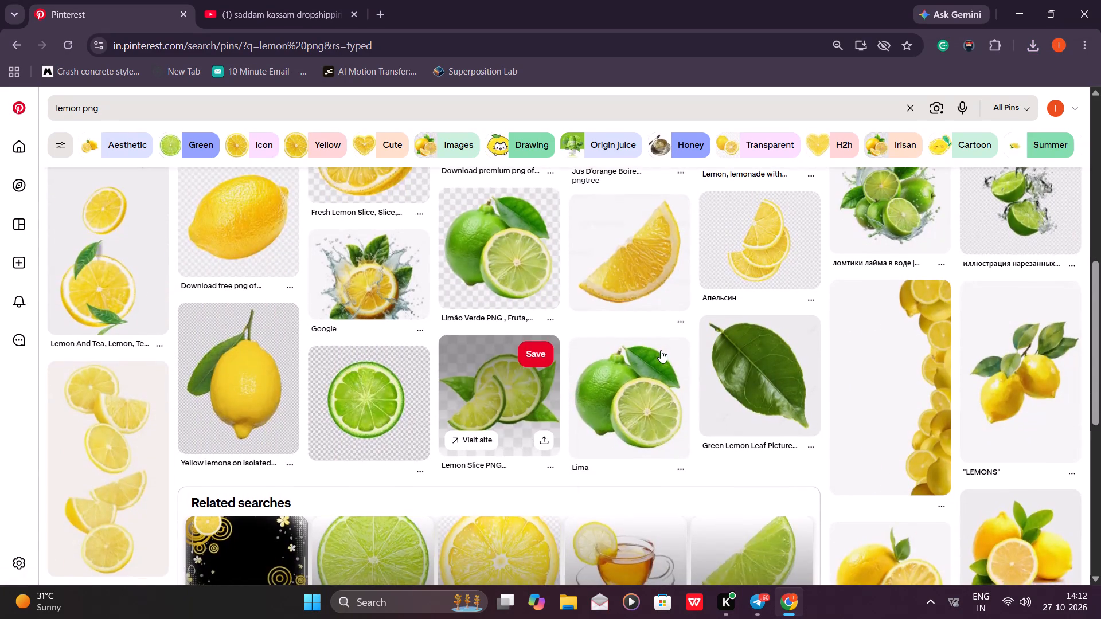
pyautogui.scroll(-3, 661, 350)
pyautogui.scroll(3, 663, 348)
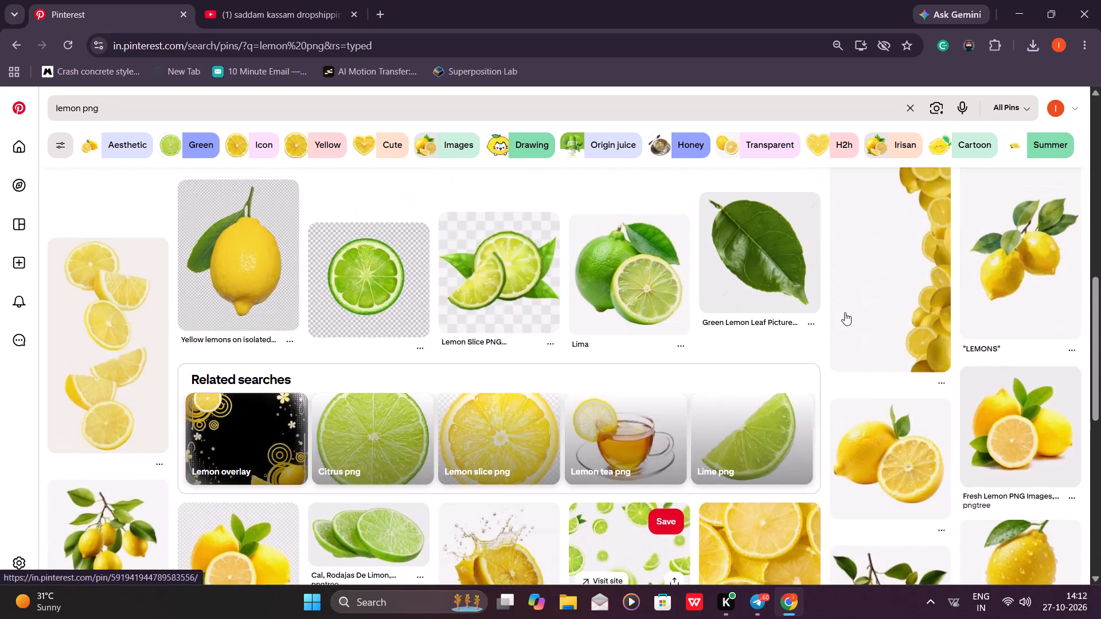
pyautogui.scroll(2, 845, 312)
pyautogui.scroll(2, 937, 325)
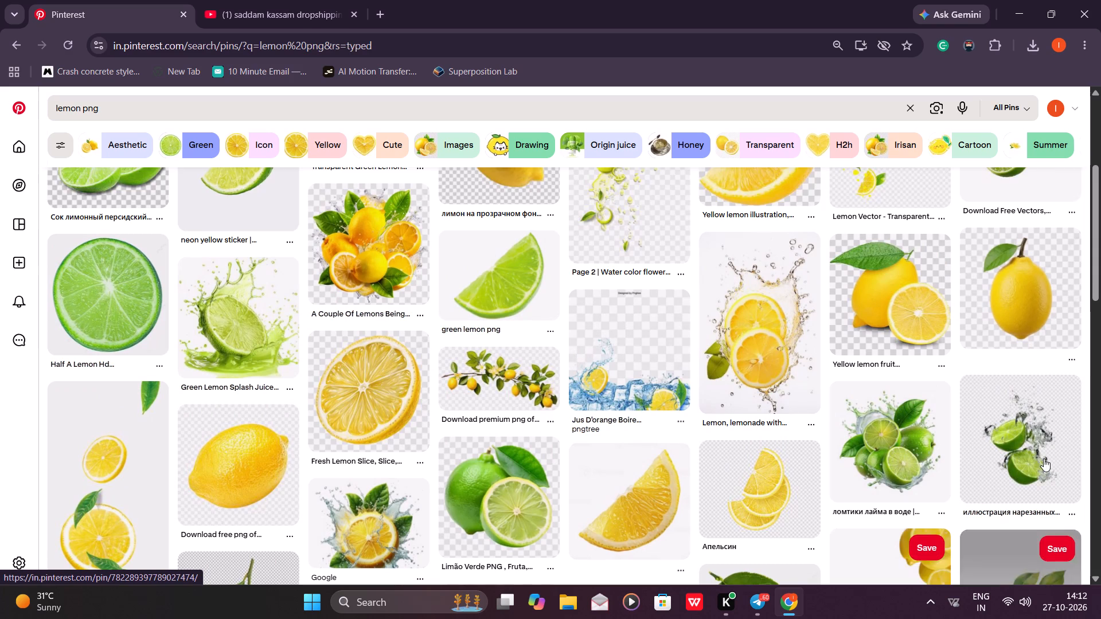
pyautogui.scroll(4, 1001, 326)
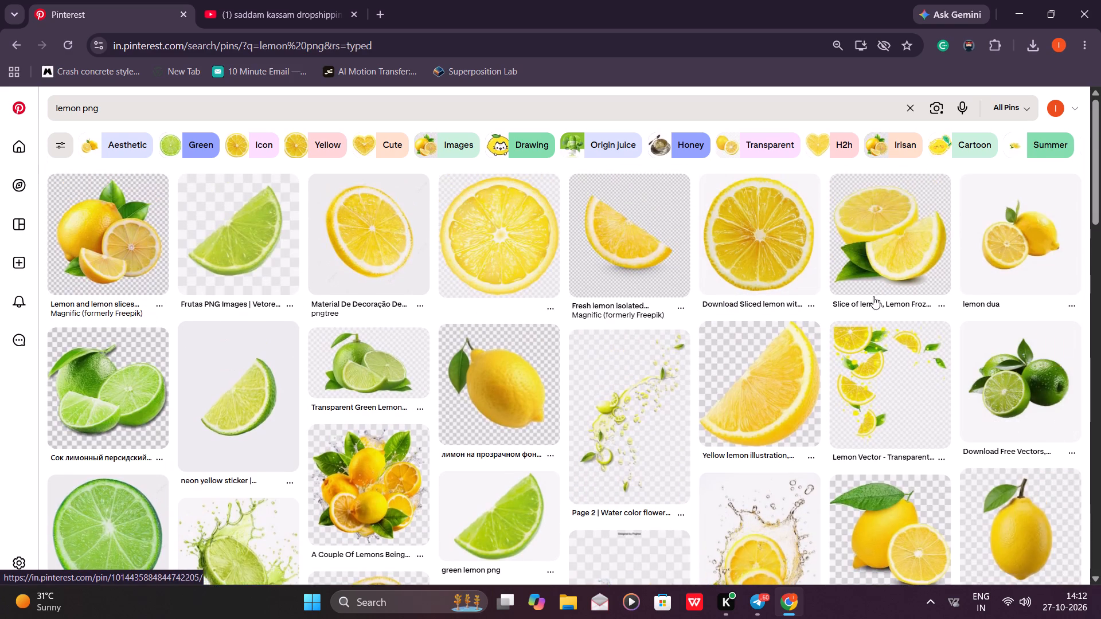
# Examine the deeper "lemon png" results below the related searches, reviewing the lemon and lime cutouts again on the way back.
pyautogui.scroll(-7, 678, 374)
pyautogui.scroll(-1, 409, 340)
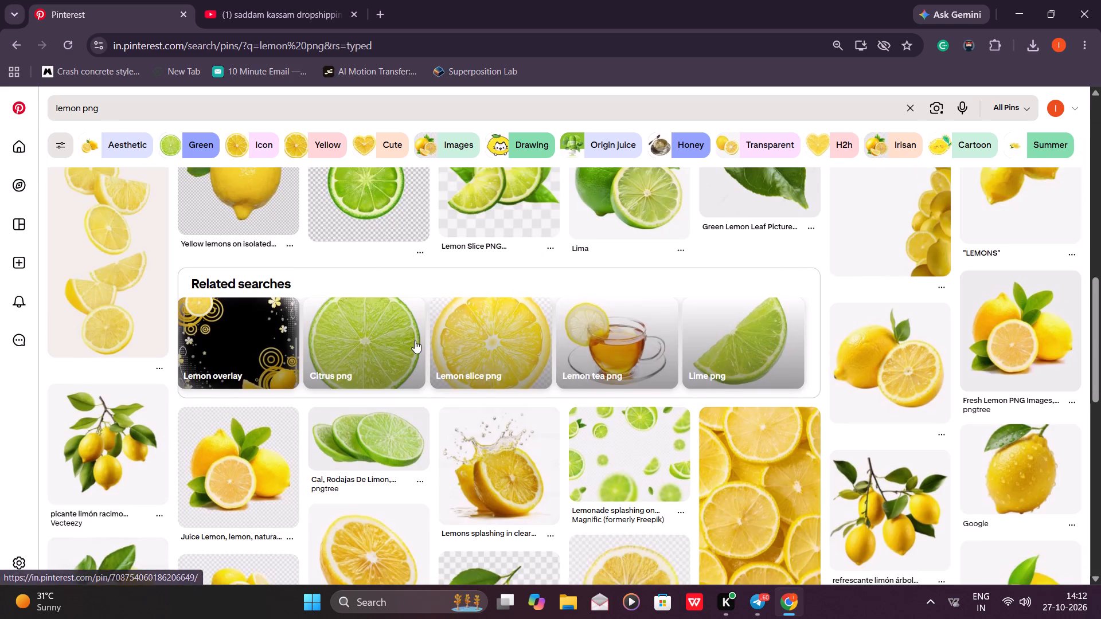
pyautogui.scroll(-2, 415, 340)
pyautogui.scroll(-1, 407, 444)
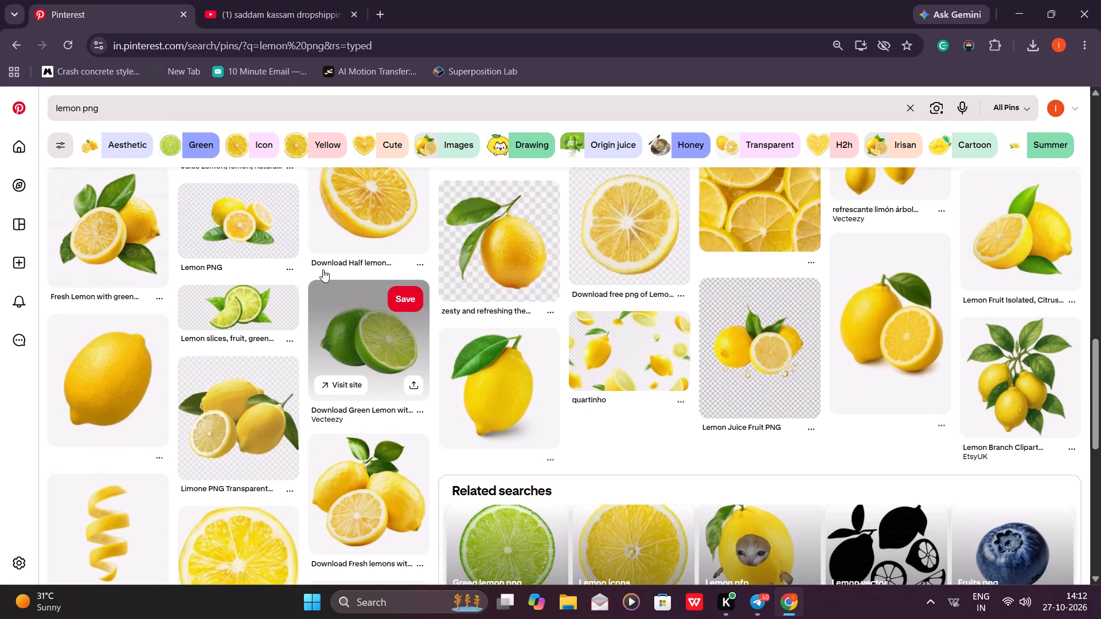
pyautogui.scroll(1, 161, 350)
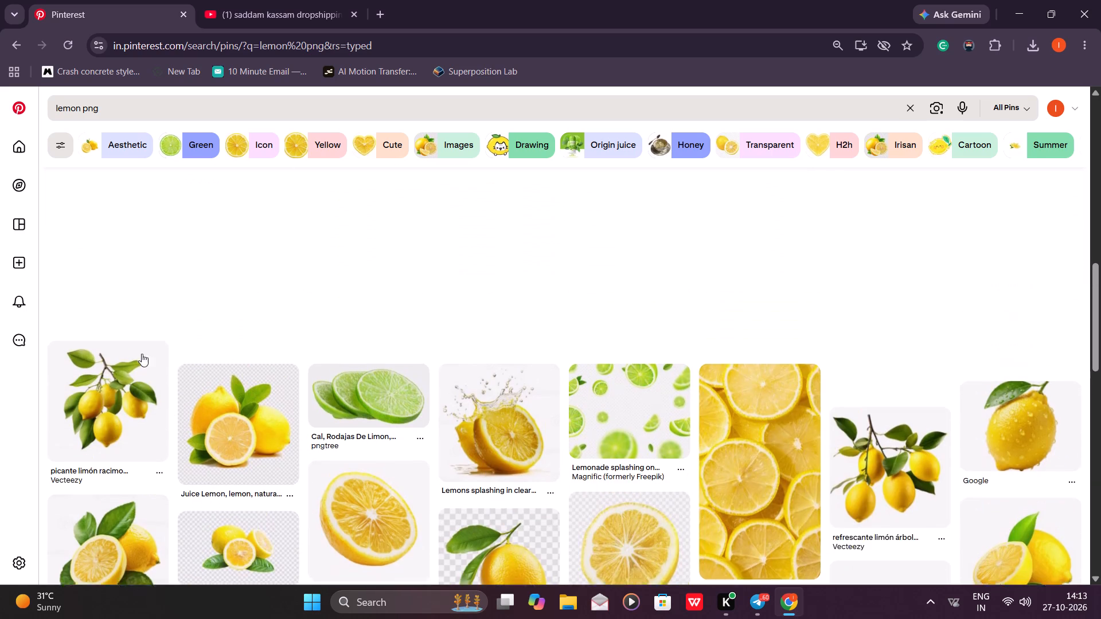
pyautogui.scroll(1, 142, 354)
pyautogui.scroll(1, 546, 322)
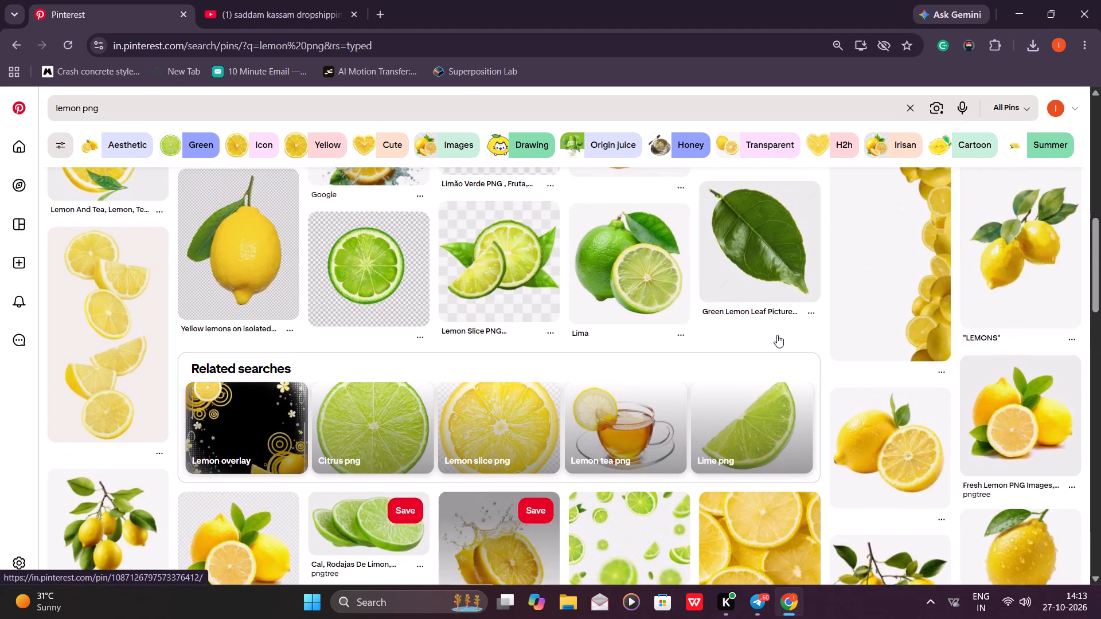
pyautogui.scroll(2, 777, 335)
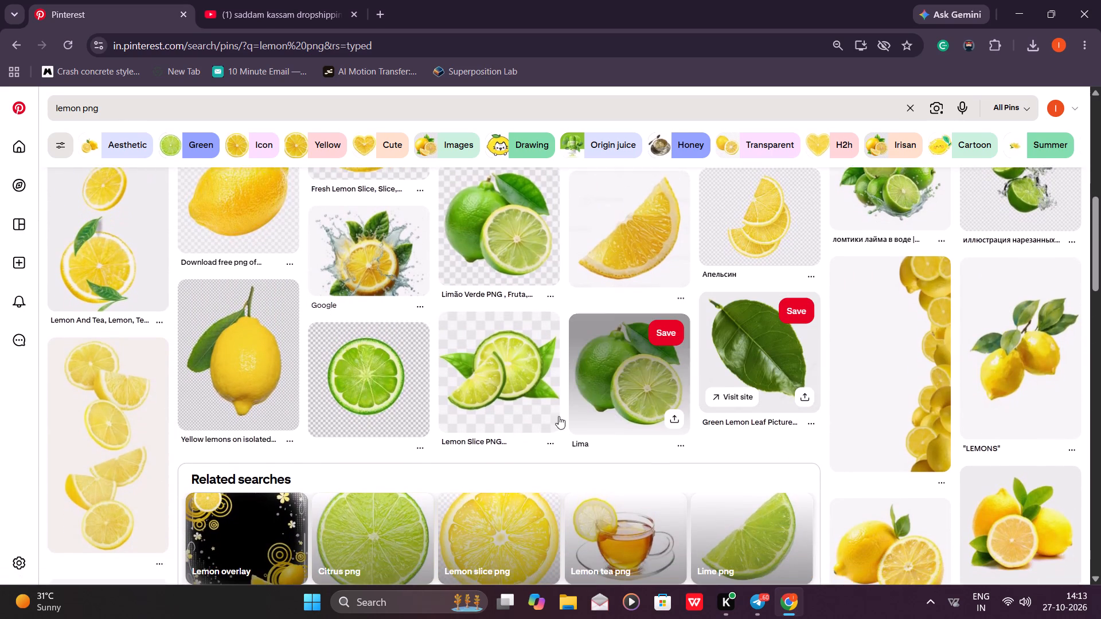
pyautogui.scroll(1, 559, 416)
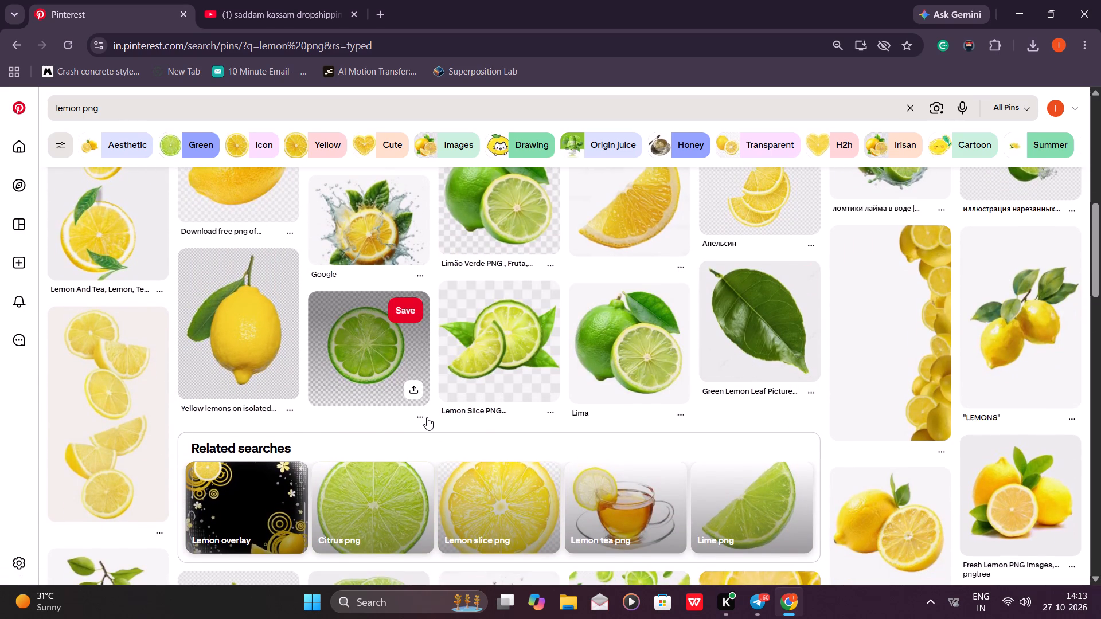
pyautogui.scroll(3, 271, 233)
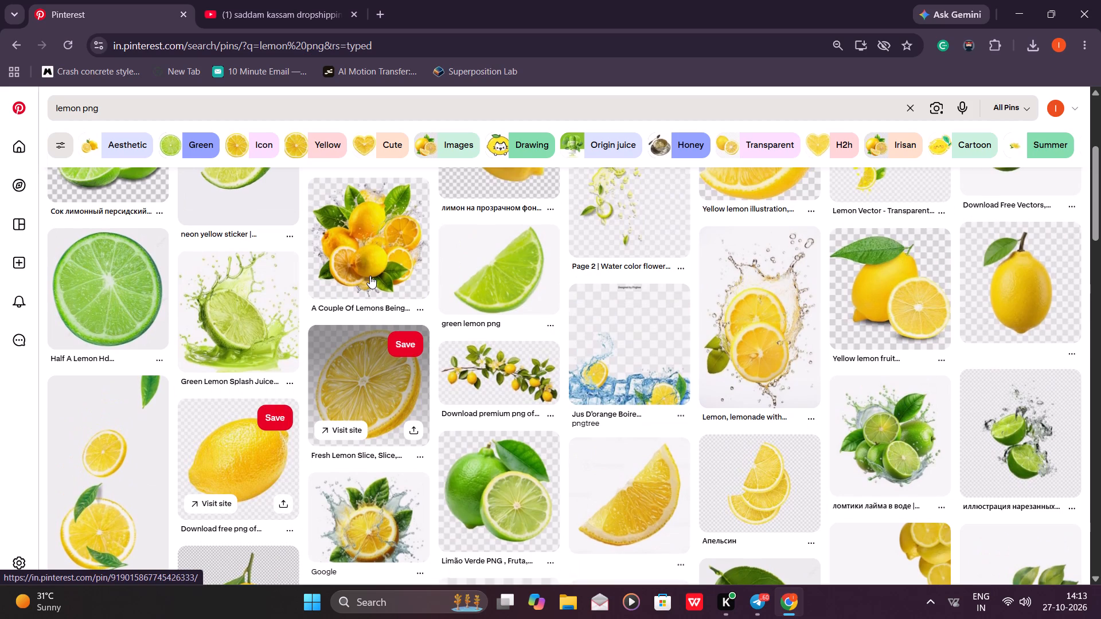
# Download the image of the "neon yellow sticker" lime slice pin.
pyautogui.scroll(2, 370, 276)
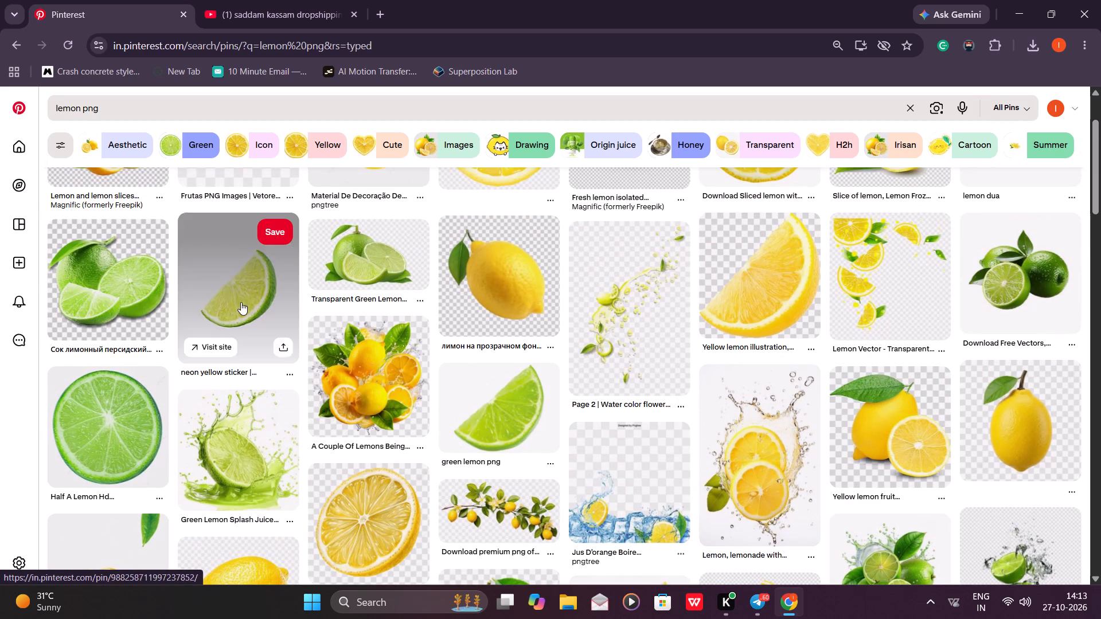
pyautogui.click(292, 371)
pyautogui.click(297, 436)
# Look through more of the "lemon png" results for another lemon or lime image, dismissing the downloads list on the way.
pyautogui.scroll(-8, 587, 330)
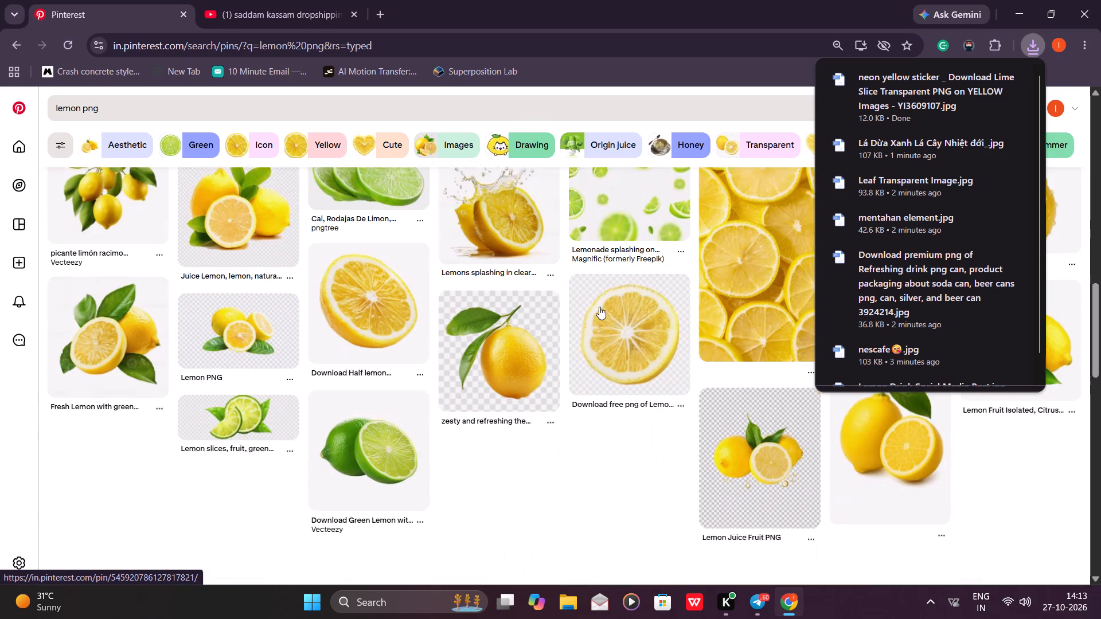
pyautogui.scroll(-2, 599, 307)
pyautogui.scroll(-3, 434, 416)
pyautogui.hscroll(1, 660, 366)
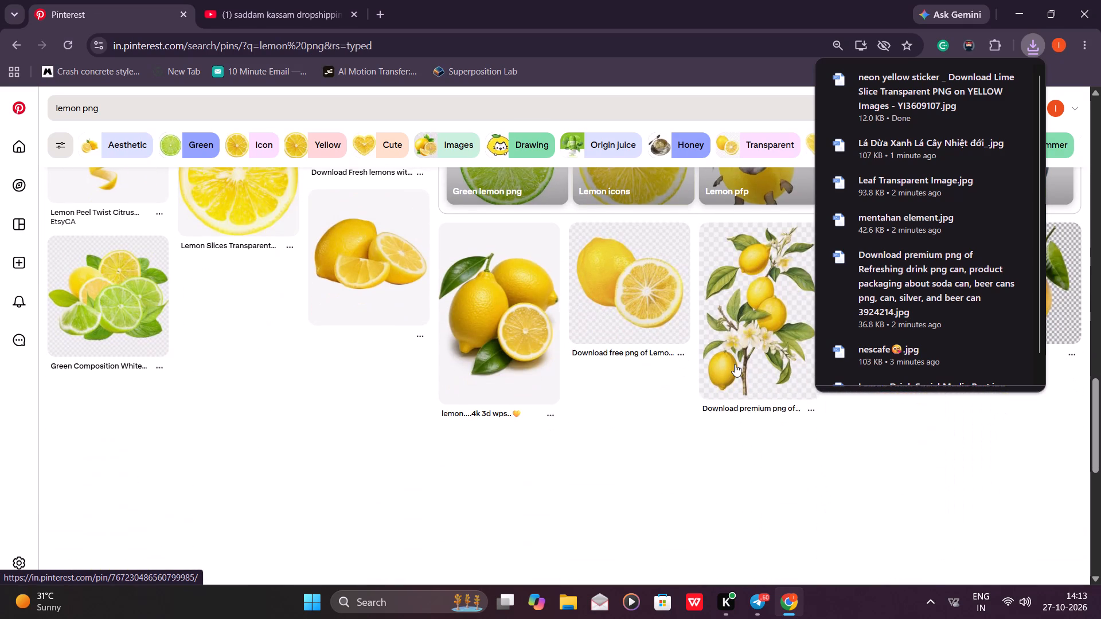
pyautogui.hscroll(1, 735, 364)
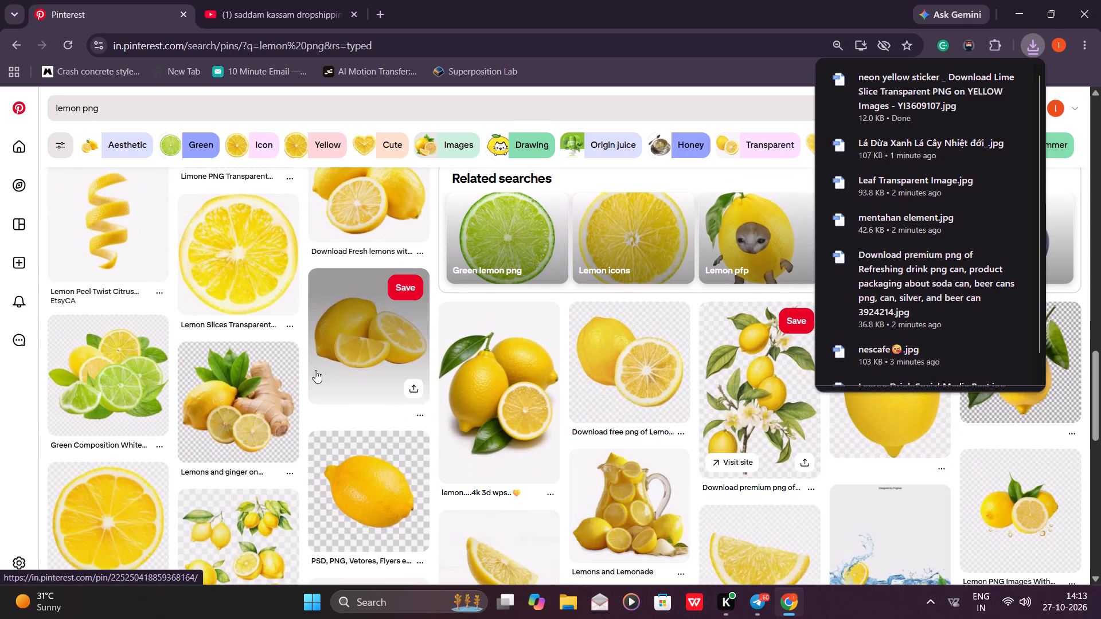
pyautogui.hscroll(1, 315, 370)
pyautogui.scroll(6, 547, 301)
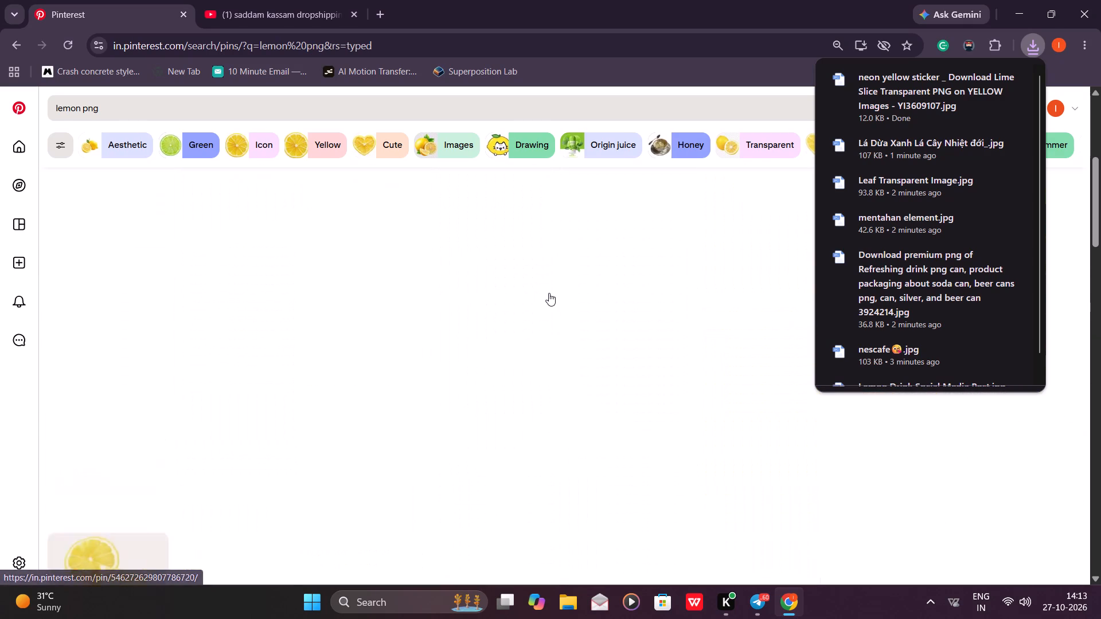
pyautogui.scroll(2, 549, 293)
pyautogui.click(1026, 43)
pyautogui.scroll(1, 644, 310)
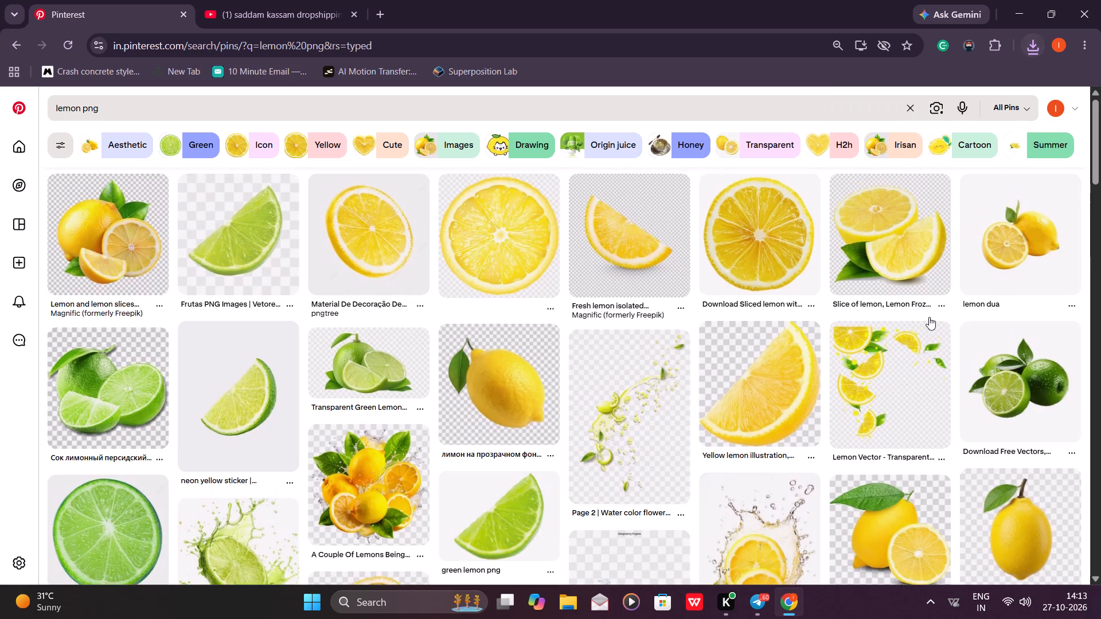
pyautogui.scroll(1, 929, 317)
pyautogui.scroll(1, 842, 340)
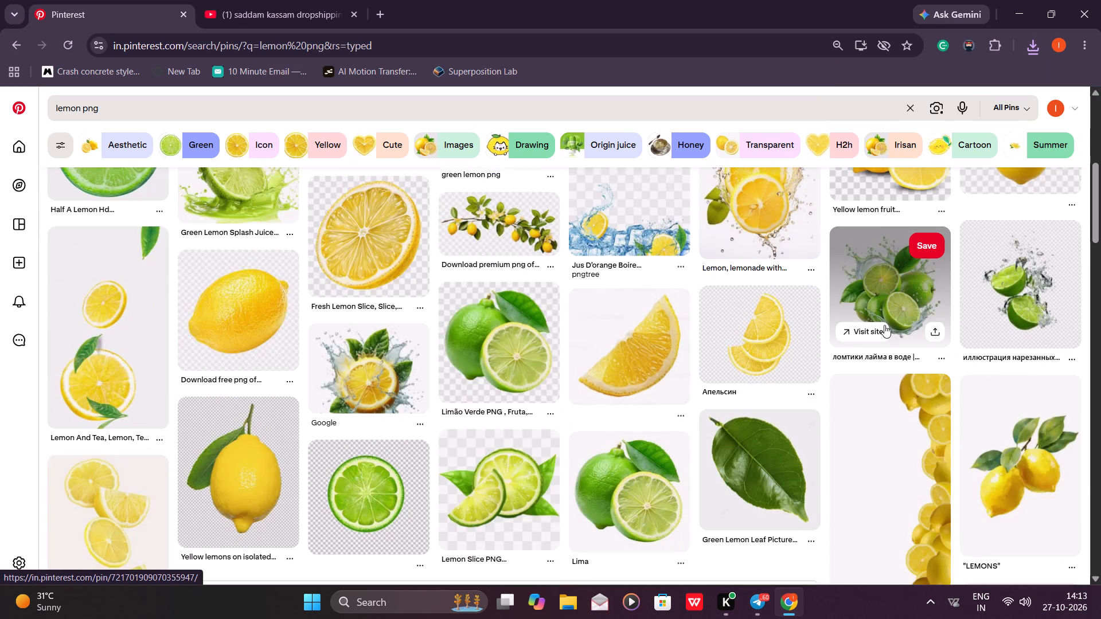
pyautogui.scroll(2, 884, 325)
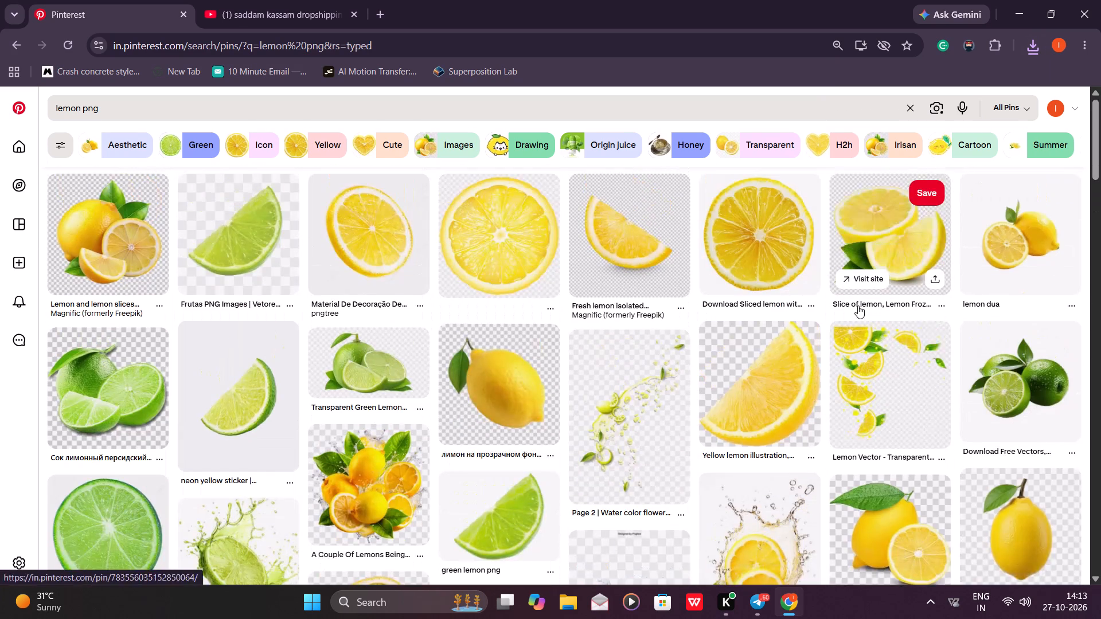
pyautogui.scroll(1, 858, 305)
# Open the Pikbest pin of limes splashing in water and examine its related leaf, lime and splash images.
pyautogui.click(903, 322)
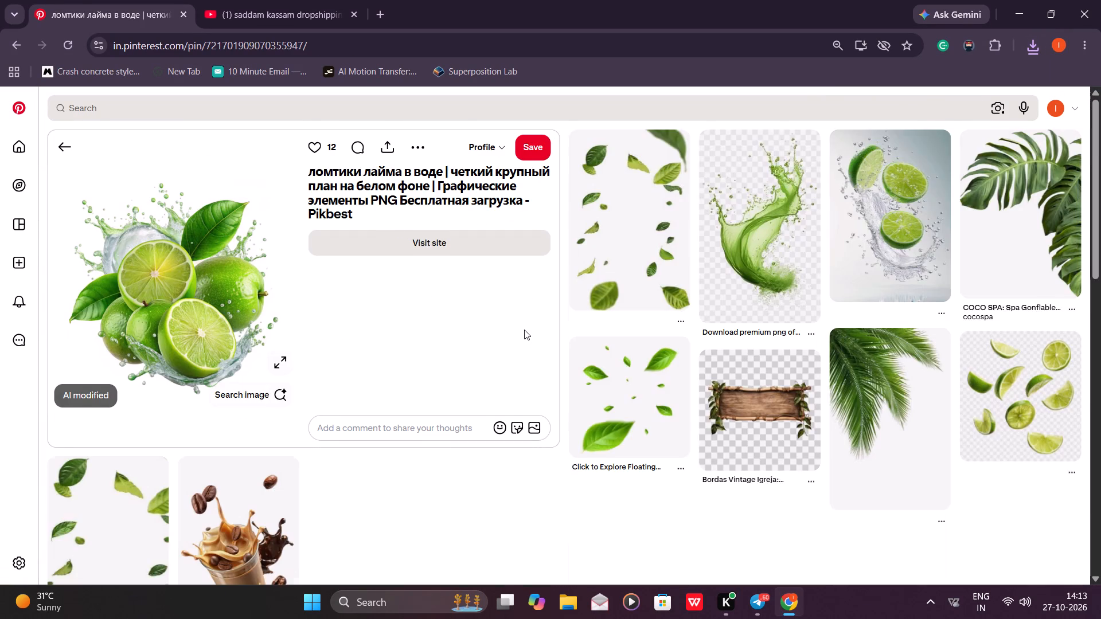
pyautogui.scroll(-3, 524, 330)
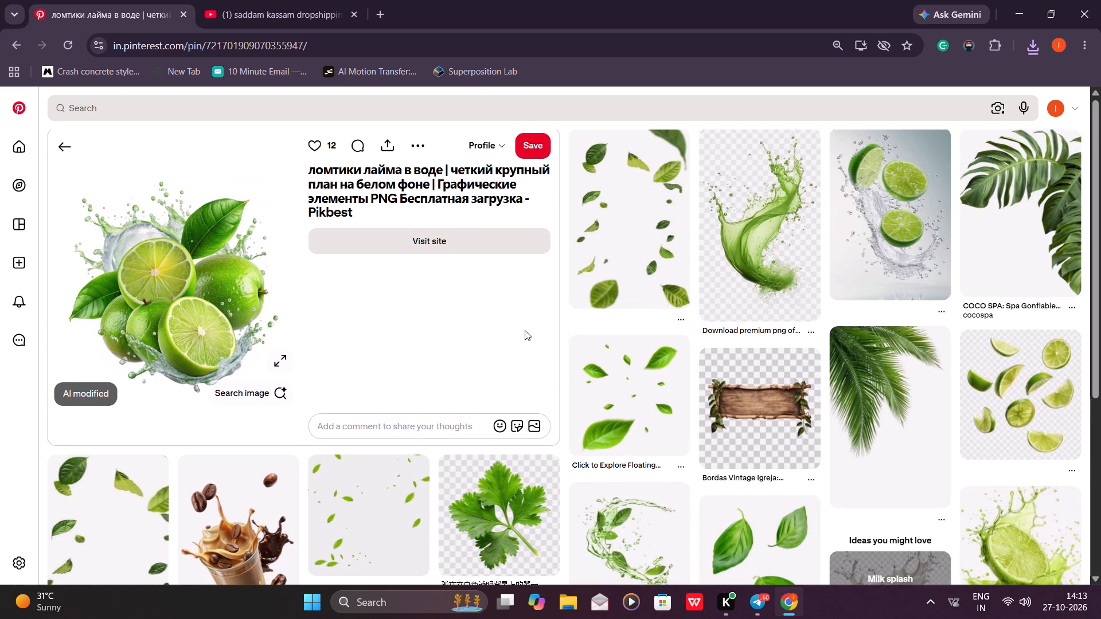
pyautogui.scroll(-3, 525, 330)
pyautogui.moveTo(525, 330); pyautogui.dragTo(537, 323)
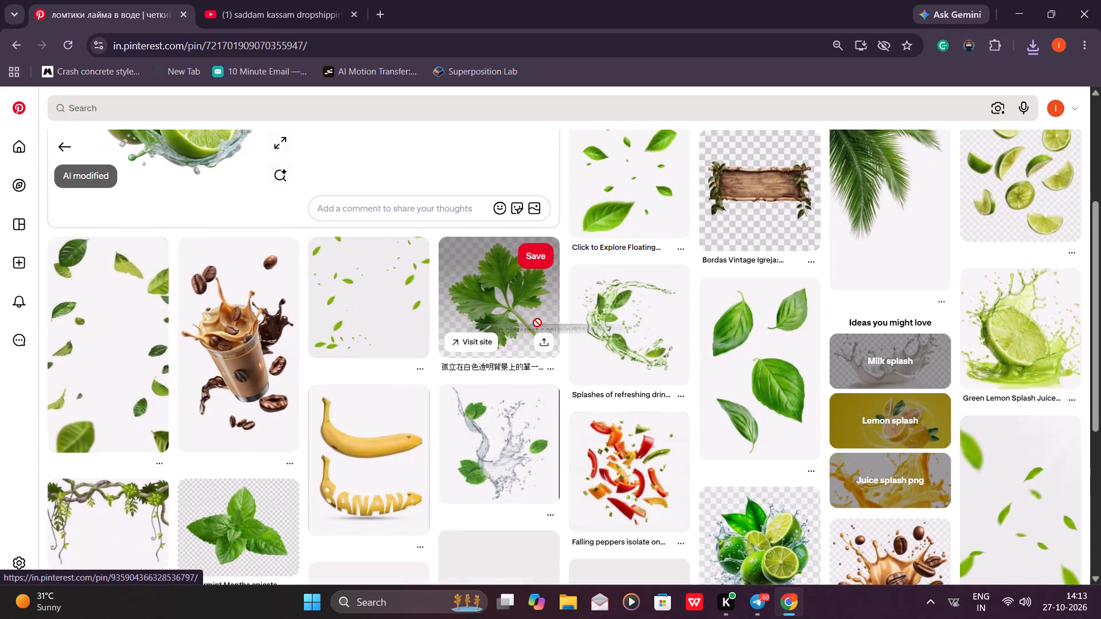
pyautogui.moveTo(537, 323); pyautogui.dragTo(549, 316)
pyautogui.scroll(-4, 546, 318)
pyautogui.scroll(1, 659, 280)
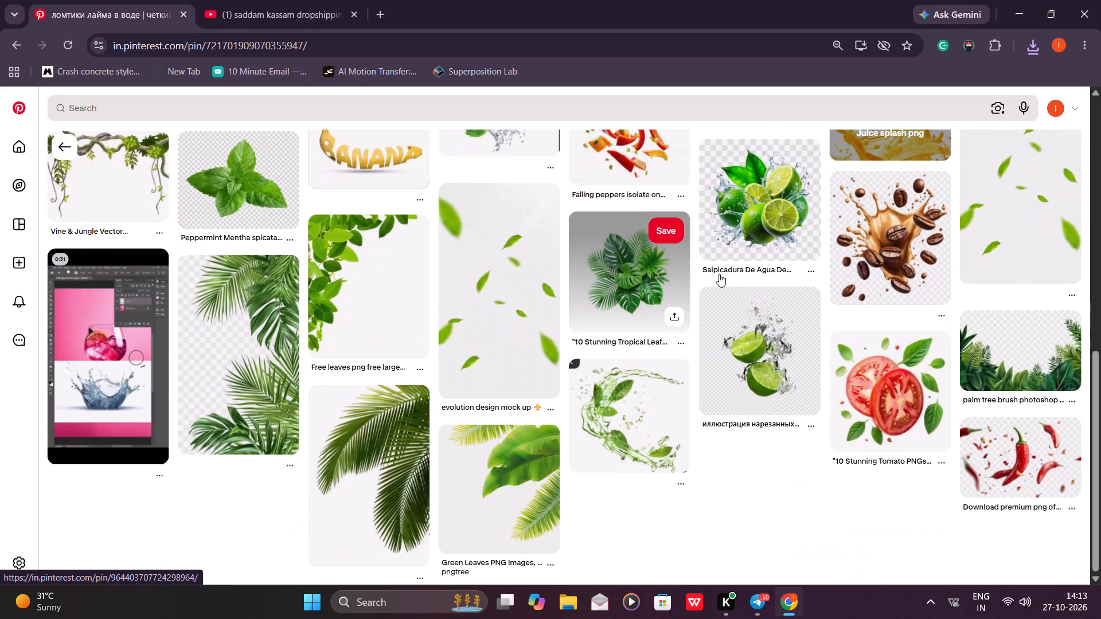
pyautogui.scroll(2, 719, 274)
pyautogui.scroll(1, 970, 275)
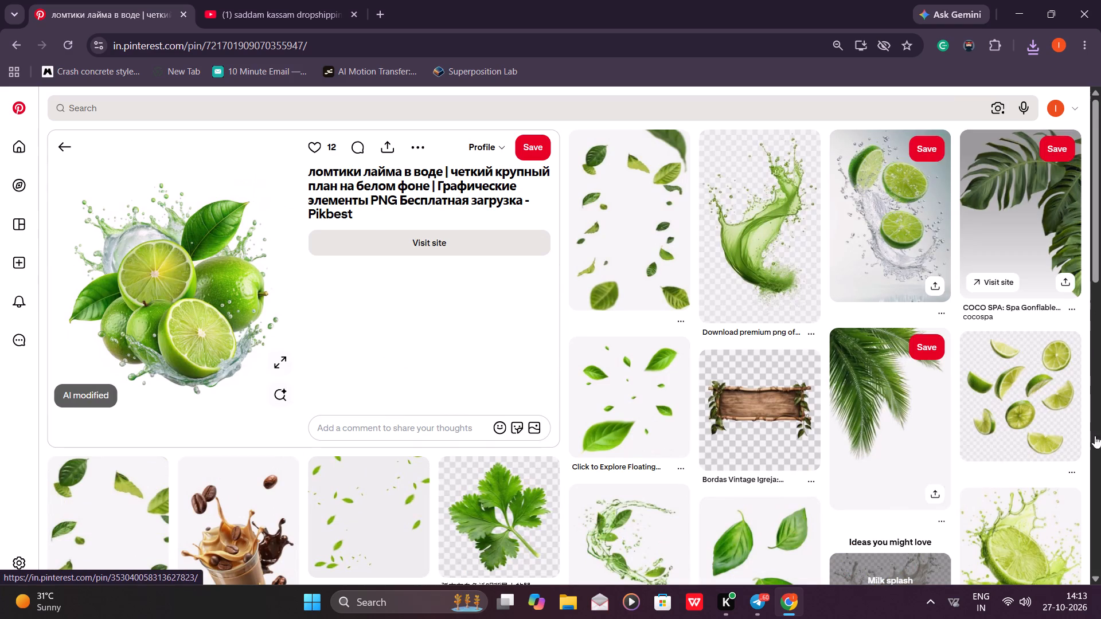
# Download the related pin image of scattered lime slices and wedges on a transparent background.
pyautogui.scroll(1, 1060, 473)
pyautogui.click(1072, 469)
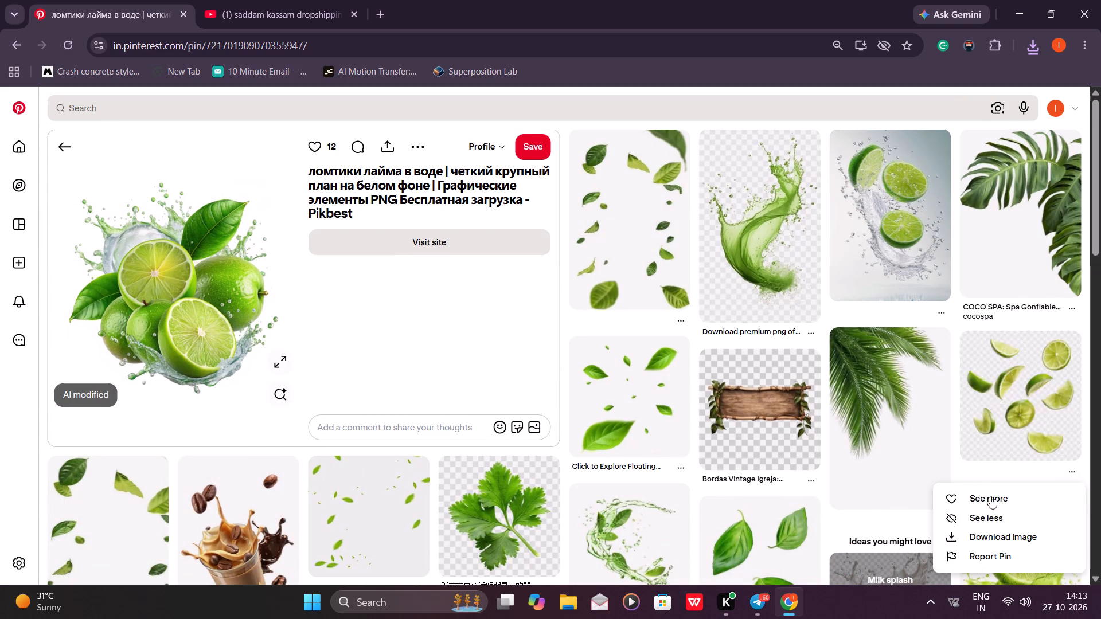
pyautogui.click(1009, 530)
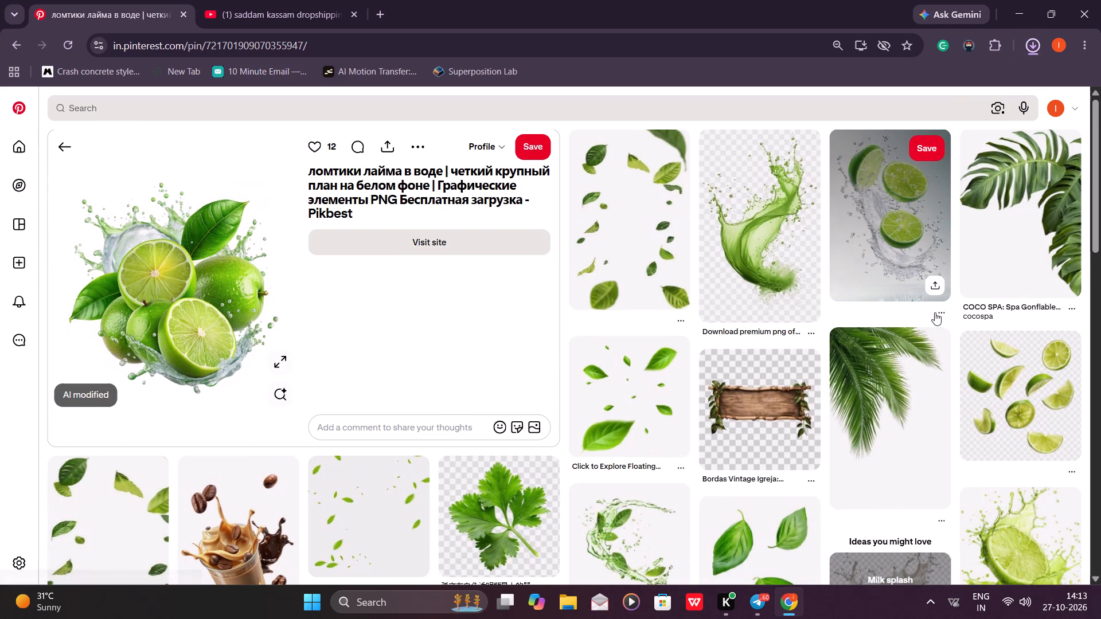
# Download the related pin image of lime slices in a water splash on a grey background.
pyautogui.click(938, 311)
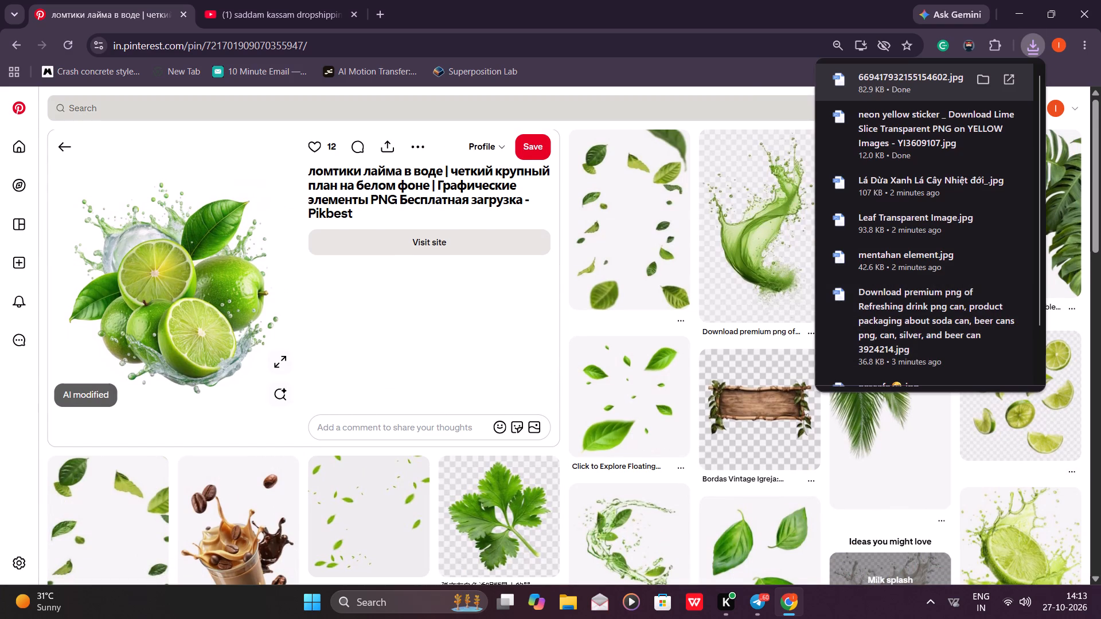
pyautogui.click(755, 87)
pyautogui.click(943, 317)
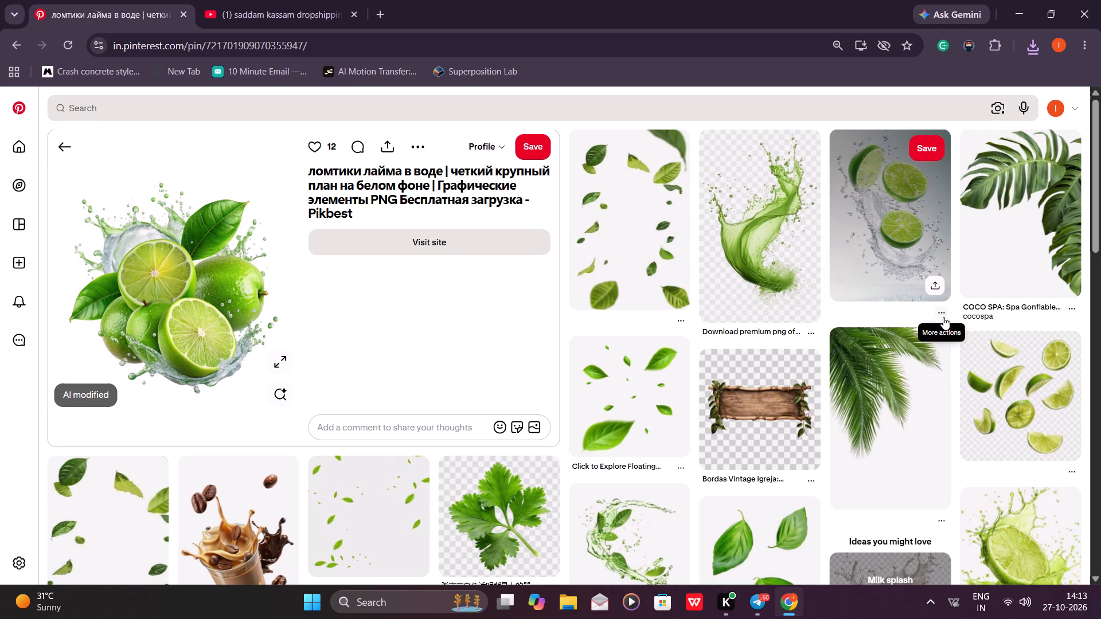
pyautogui.click(916, 377)
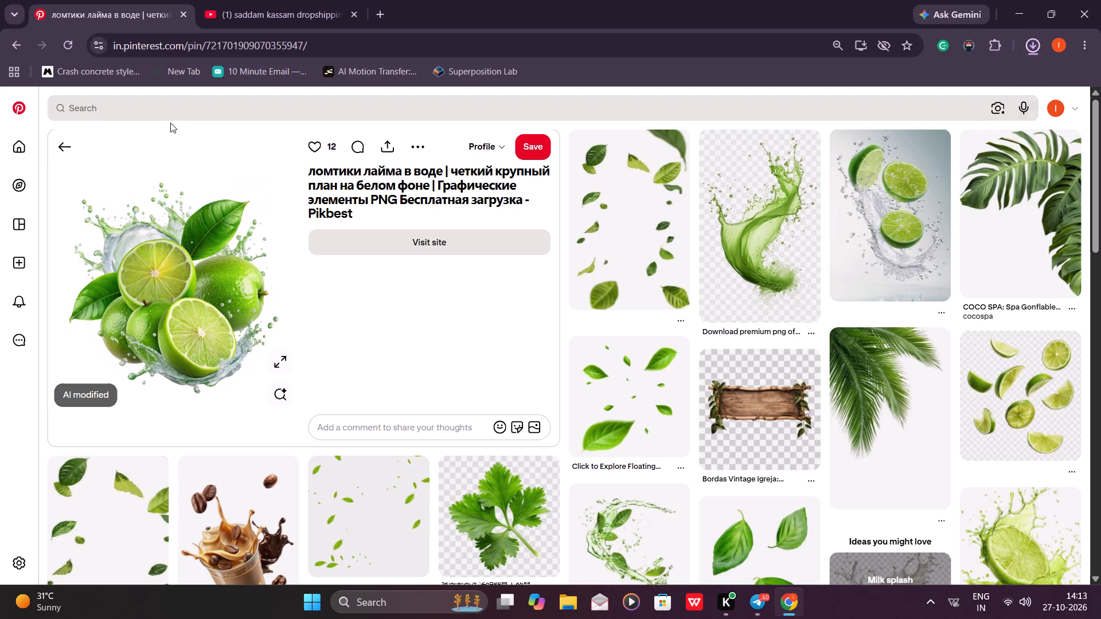
# Search Pinterest for water images with the query ",water".
pyautogui.click(162, 112)
pyautogui.write(',jwtager')
pyautogui.press('BackSpace')
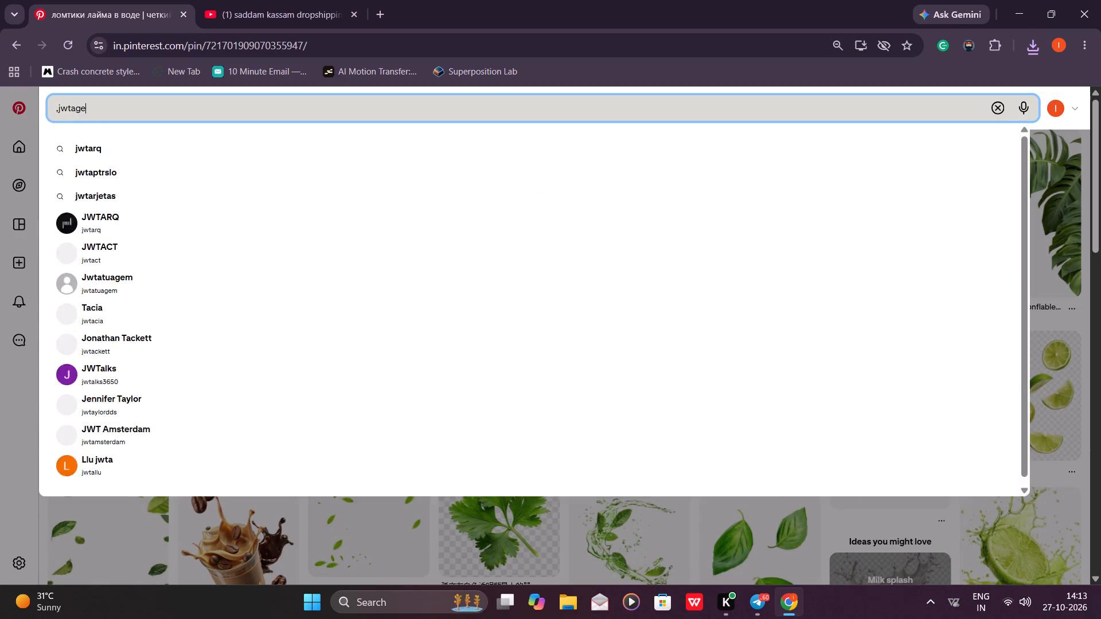
pyautogui.press('BackSpace')
pyautogui.press('BackSpace')
pyautogui.press('BackSpace')
pyautogui.press('BackSpace')
pyautogui.press('BackSpace')
pyautogui.press('BackSpace')
pyautogui.write('water')
pyautogui.press('Return')
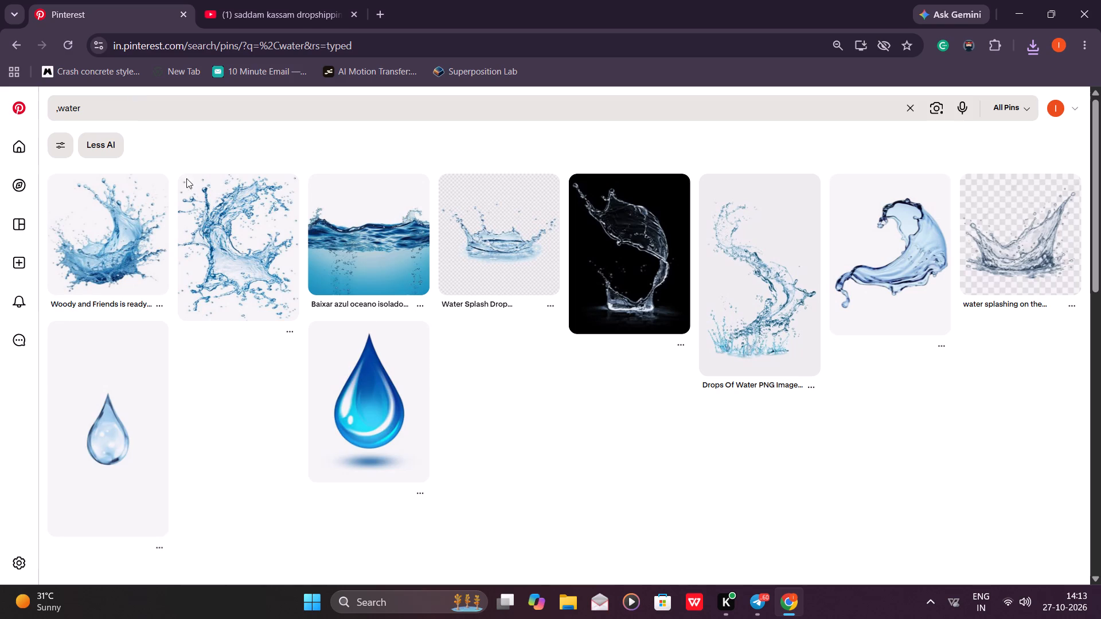
# Review the water results and download the "Drops Of Water PNG Image" splash pin.
pyautogui.scroll(-2, 555, 221)
pyautogui.scroll(1, 839, 181)
pyautogui.scroll(1, 930, 362)
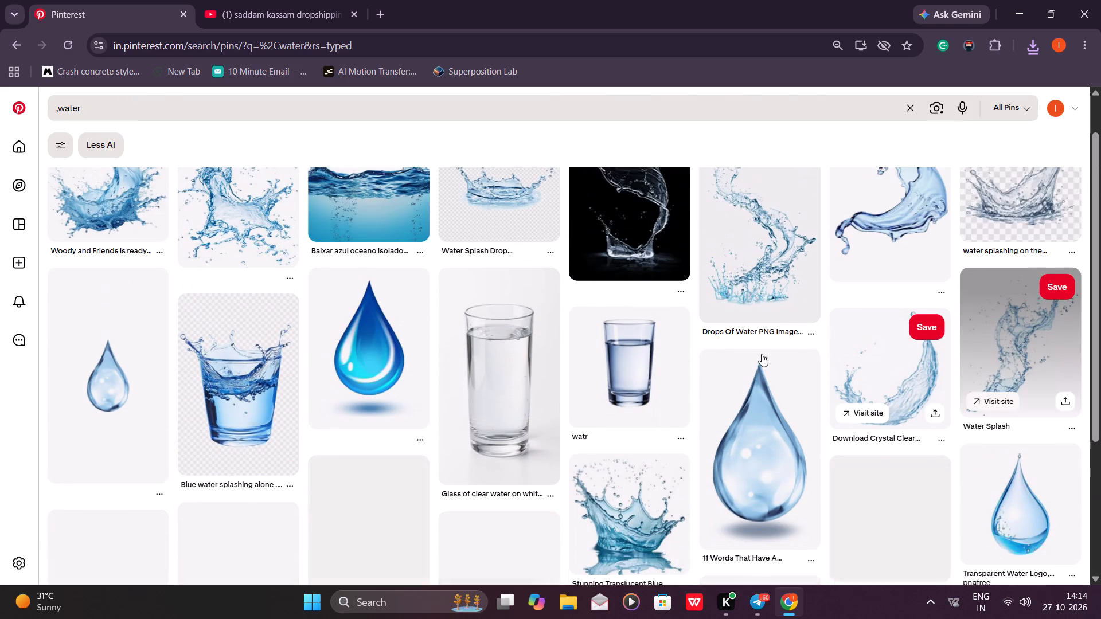
pyautogui.scroll(1, 762, 354)
pyautogui.scroll(1, 758, 307)
pyautogui.click(811, 386)
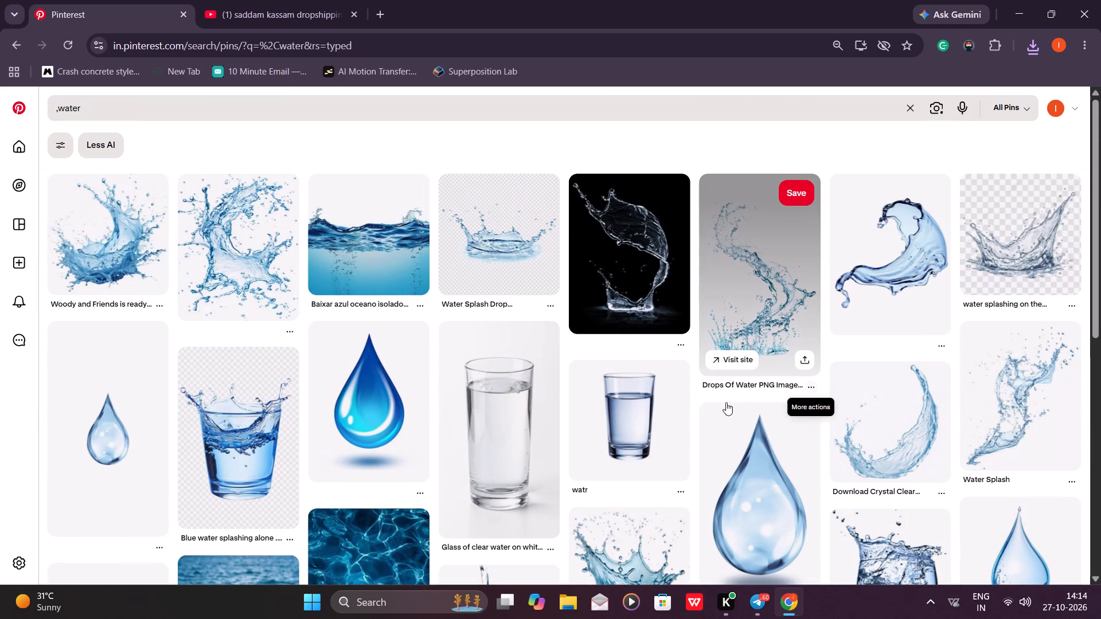
pyautogui.click(786, 447)
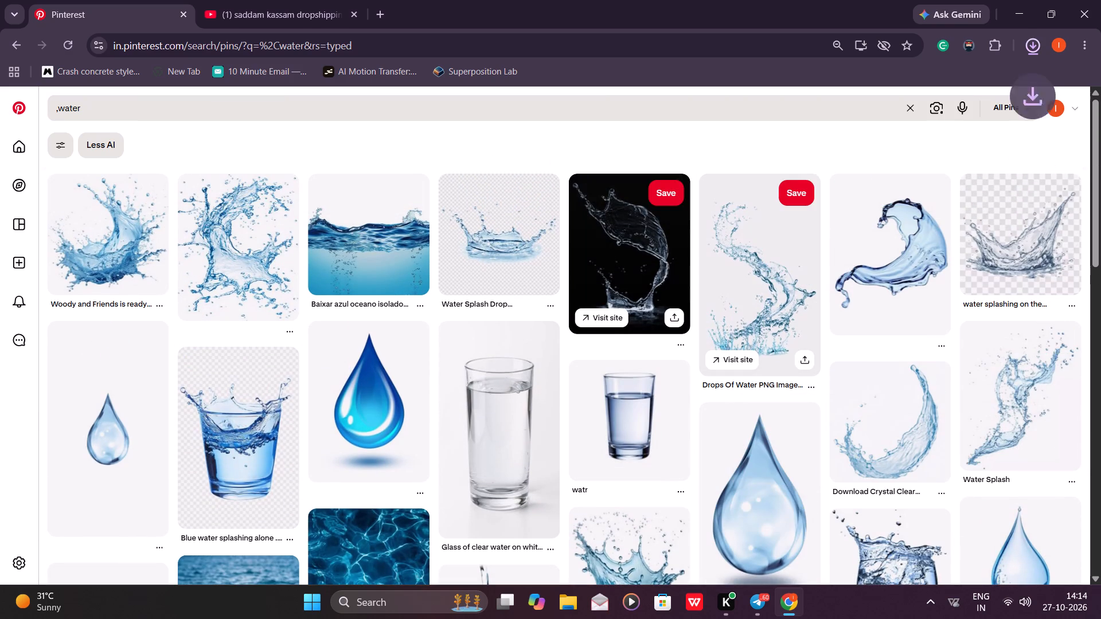
# Select the ",water" query text in the Pinterest search for replacement.
pyautogui.moveTo(108, 106); pyautogui.dragTo(28, 120)
pyautogui.click(158, 95)
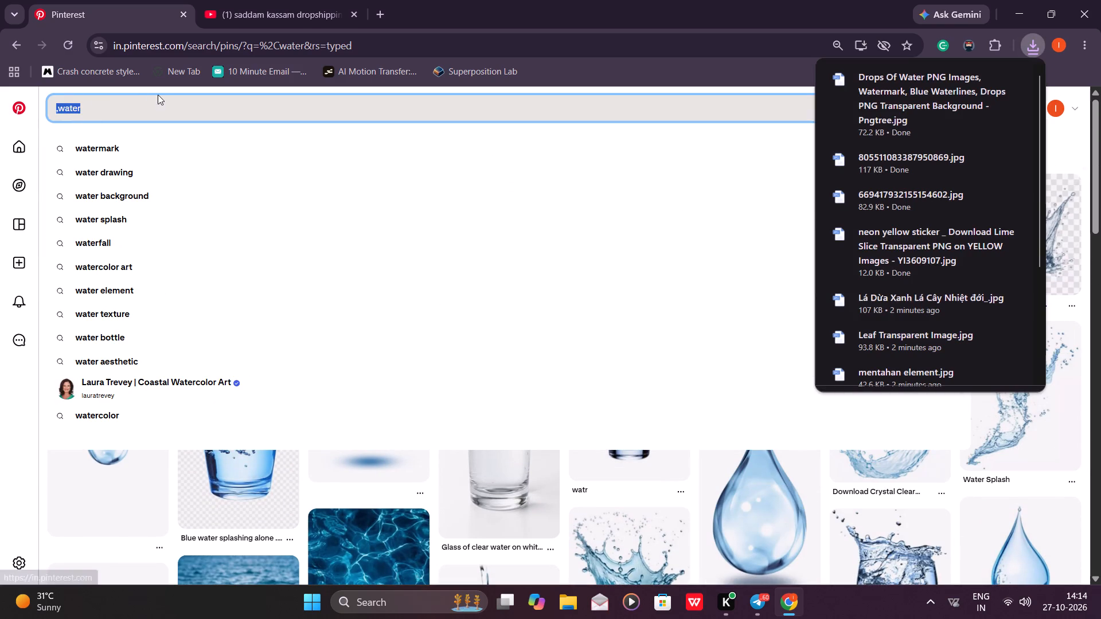
pyautogui.moveTo(112, 110); pyautogui.dragTo(30, 120)
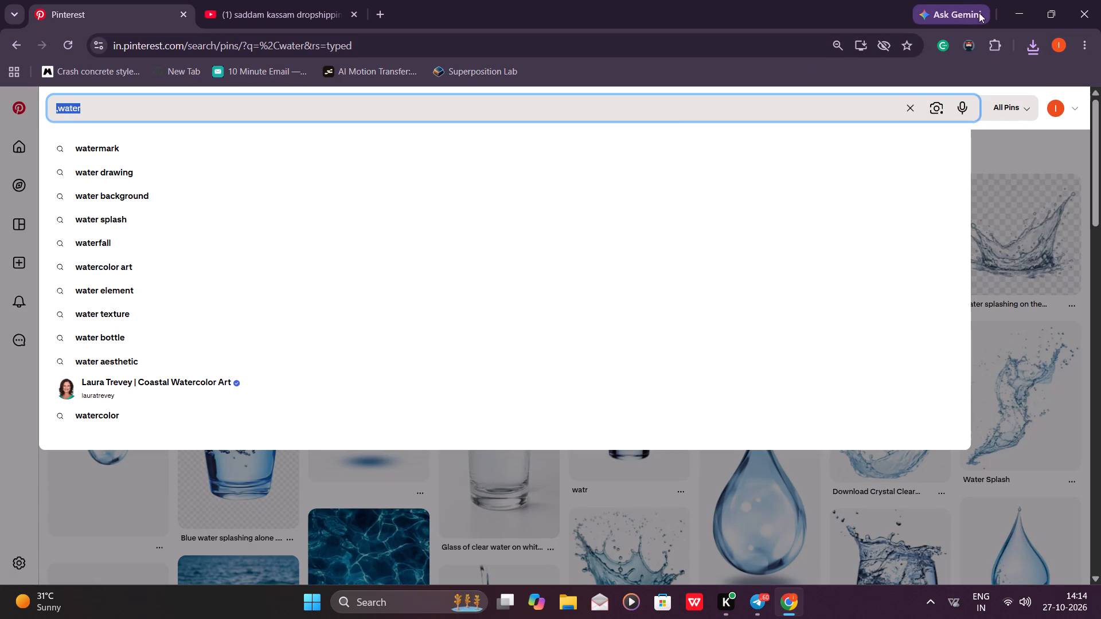
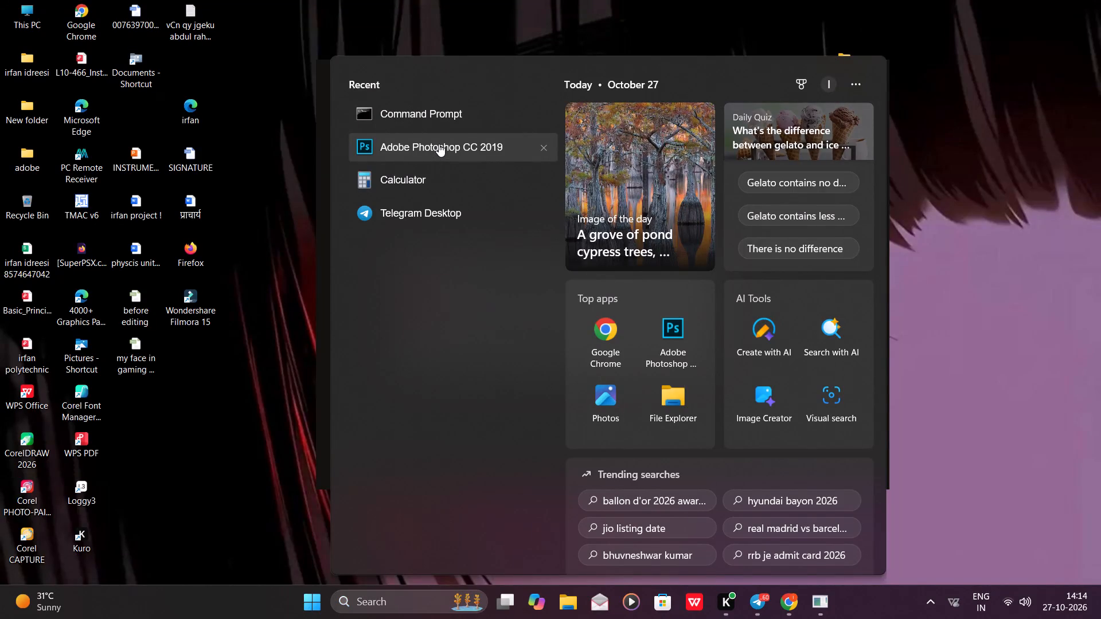
# Launch Adobe Photoshop CC 2019 and dismiss its startup dialog.
pyautogui.doubleClick(439, 144)
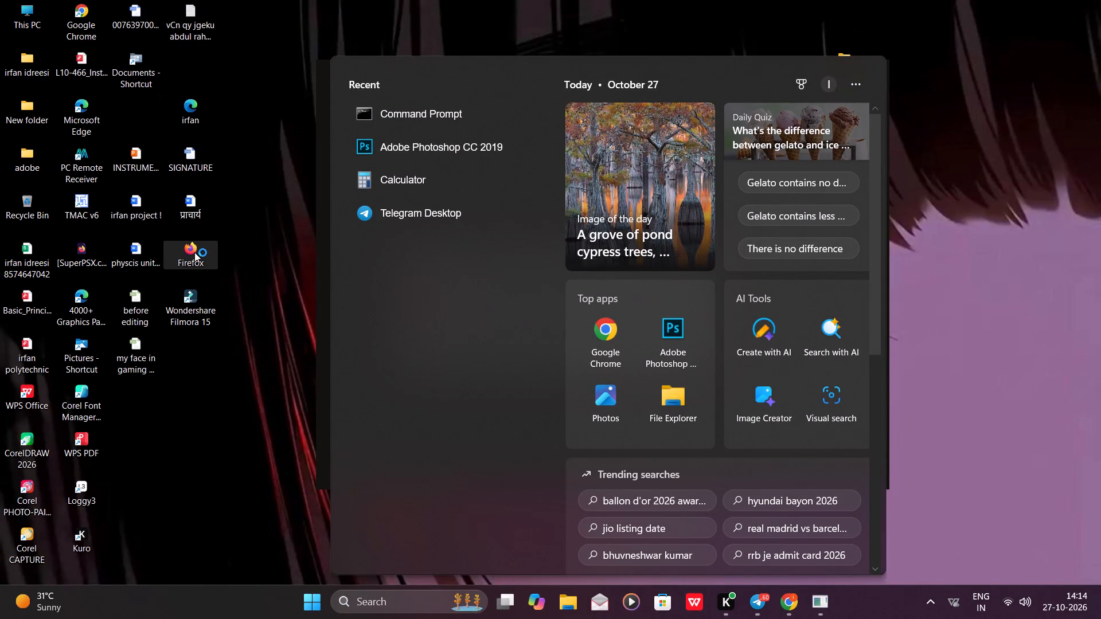
pyautogui.click(821, 610)
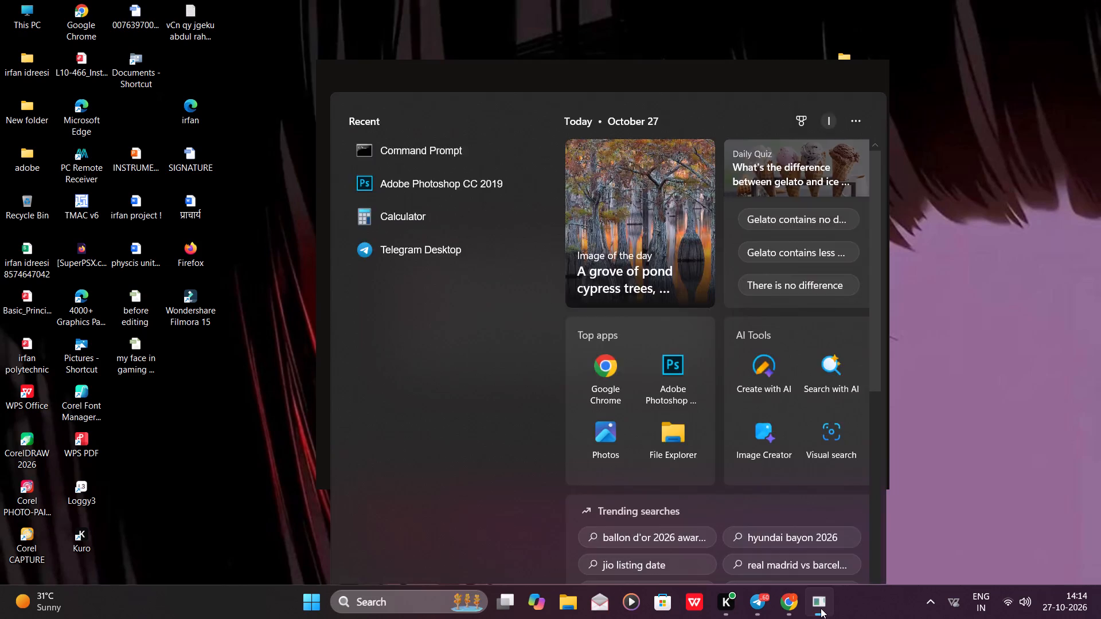
pyautogui.click(663, 351)
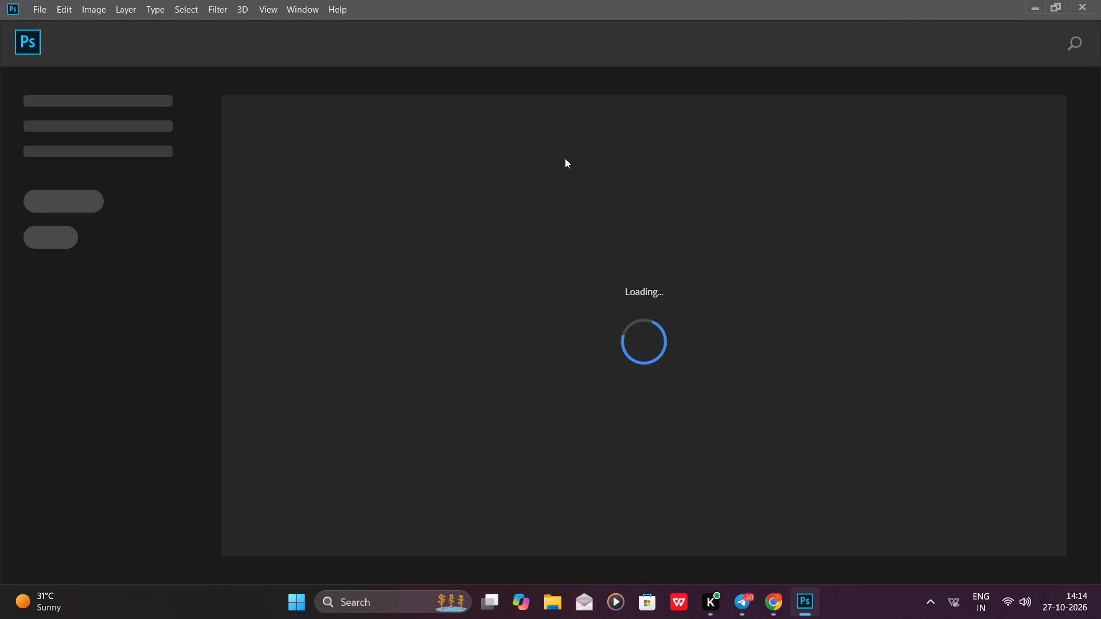
# Open the "Lemon Drink Social Media Post" image from the Downloads folder.
pyautogui.scroll(-2, 512, 276)
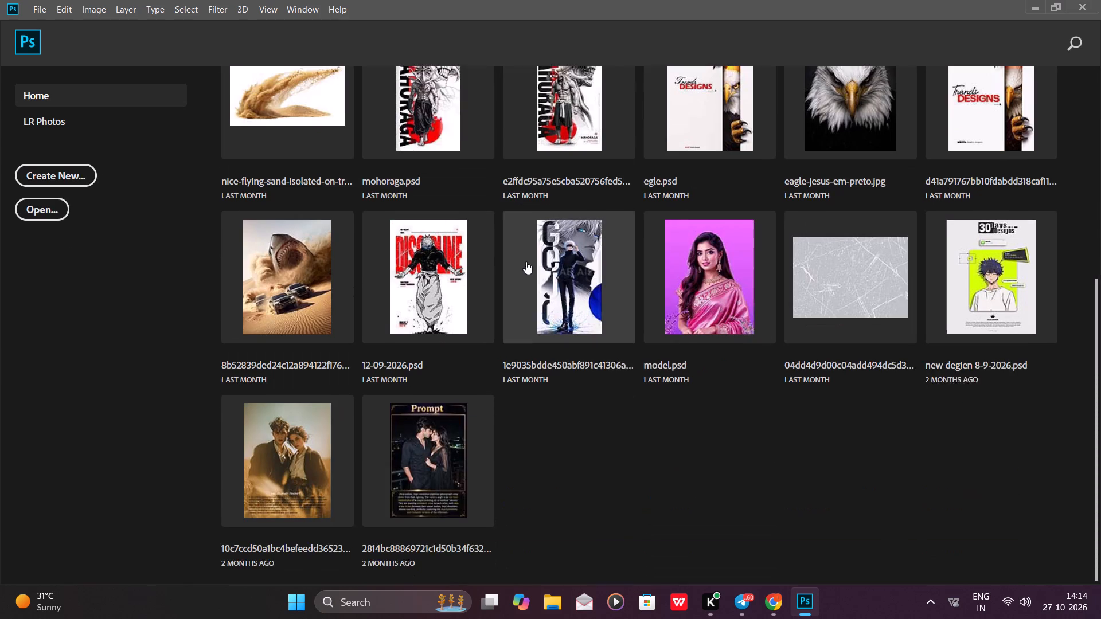
pyautogui.scroll(-1, 526, 261)
pyautogui.scroll(1, 742, 217)
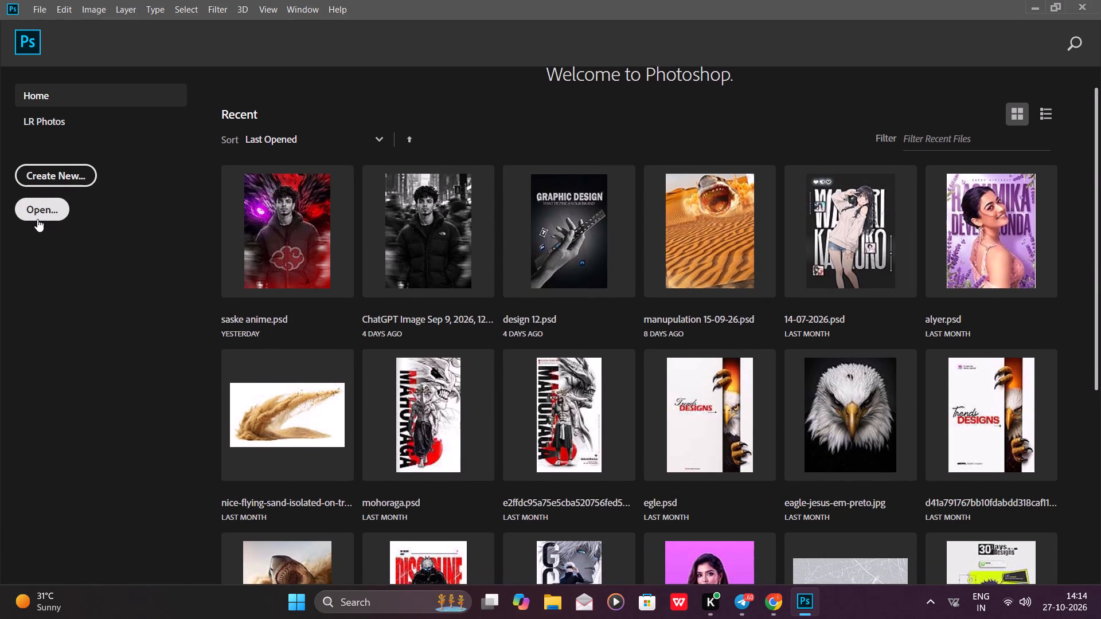
pyautogui.click(38, 218)
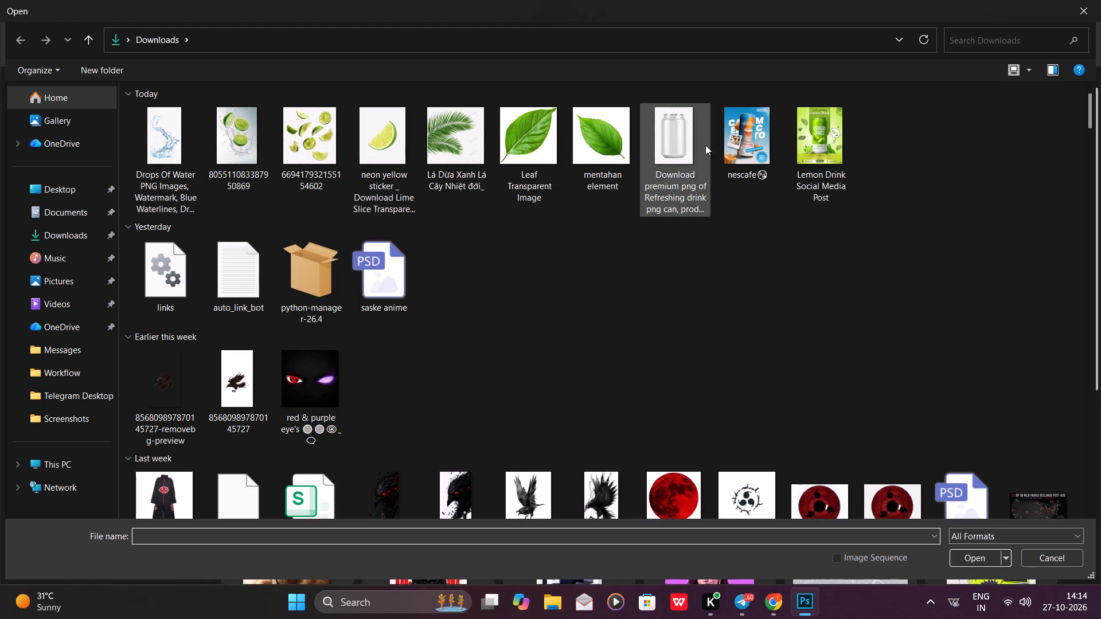
pyautogui.doubleClick(803, 129)
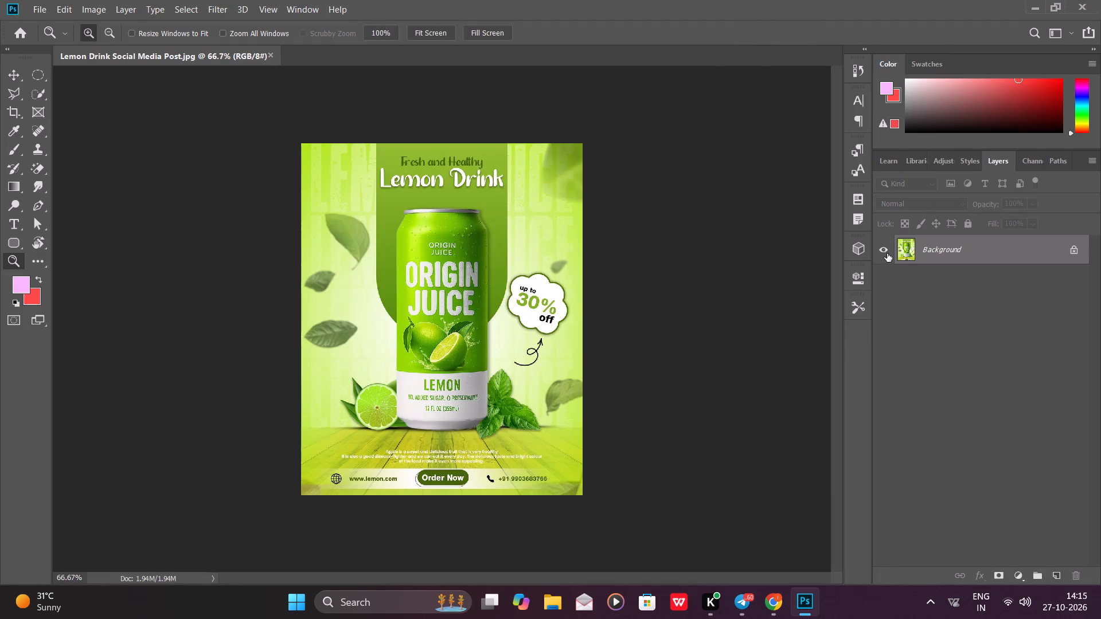
# Add a solid color fill layer above the Background in bright green, hex 6cc800.
pyautogui.click(884, 250)
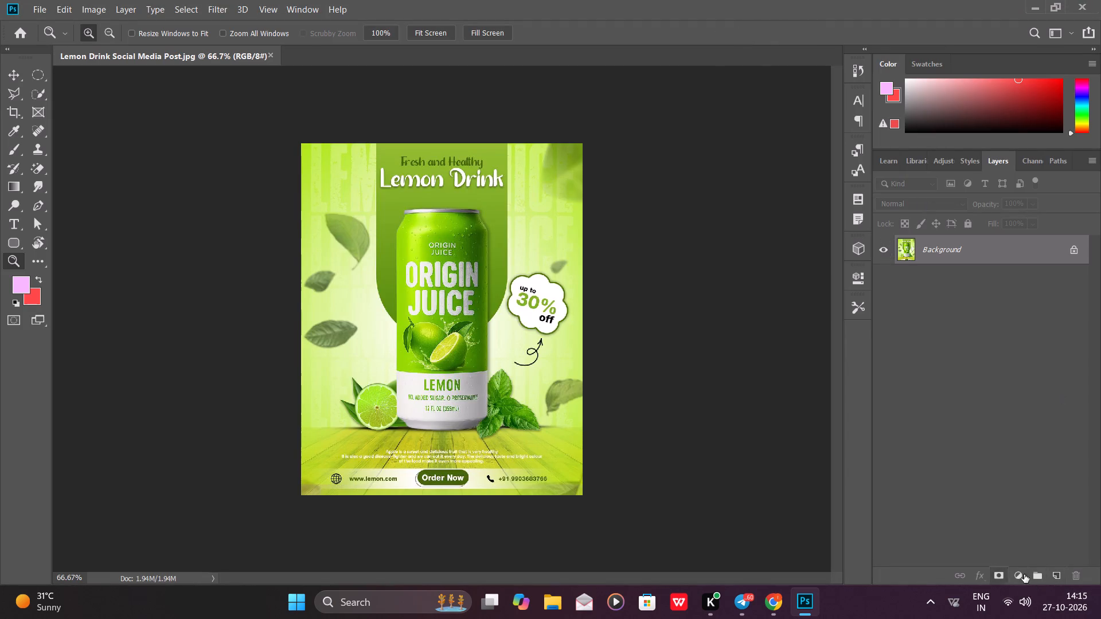
pyautogui.click(1024, 574)
pyautogui.click(1013, 324)
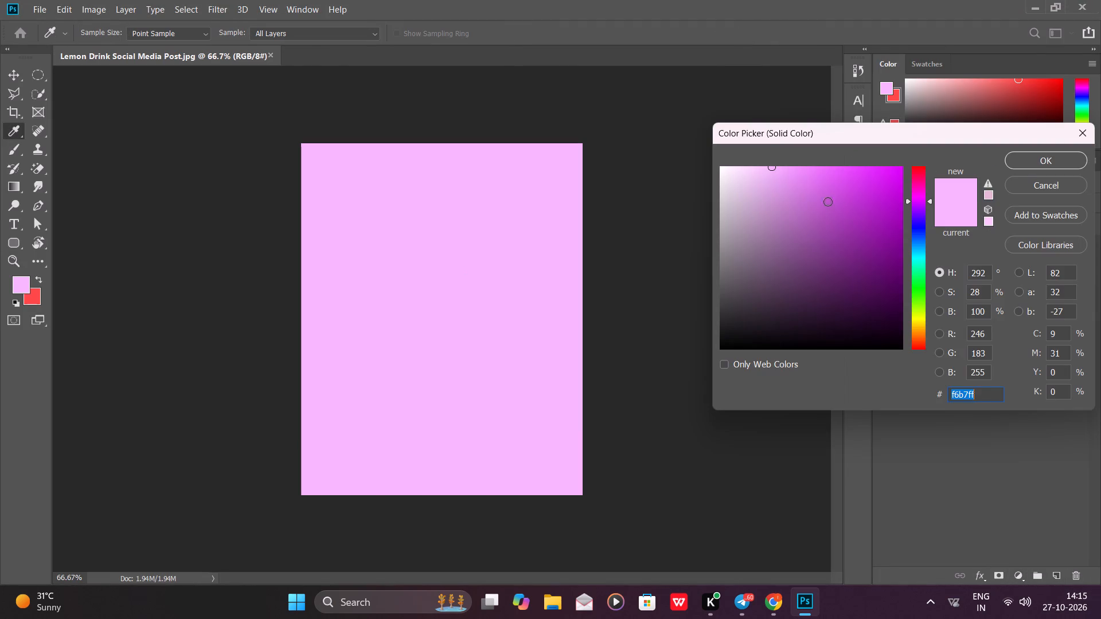
pyautogui.moveTo(888, 249); pyautogui.dragTo(834, 320)
pyautogui.moveTo(930, 283); pyautogui.dragTo(919, 285)
pyautogui.moveTo(907, 278); pyautogui.dragTo(913, 276)
pyautogui.click(916, 276)
pyautogui.moveTo(920, 281); pyautogui.dragTo(923, 304)
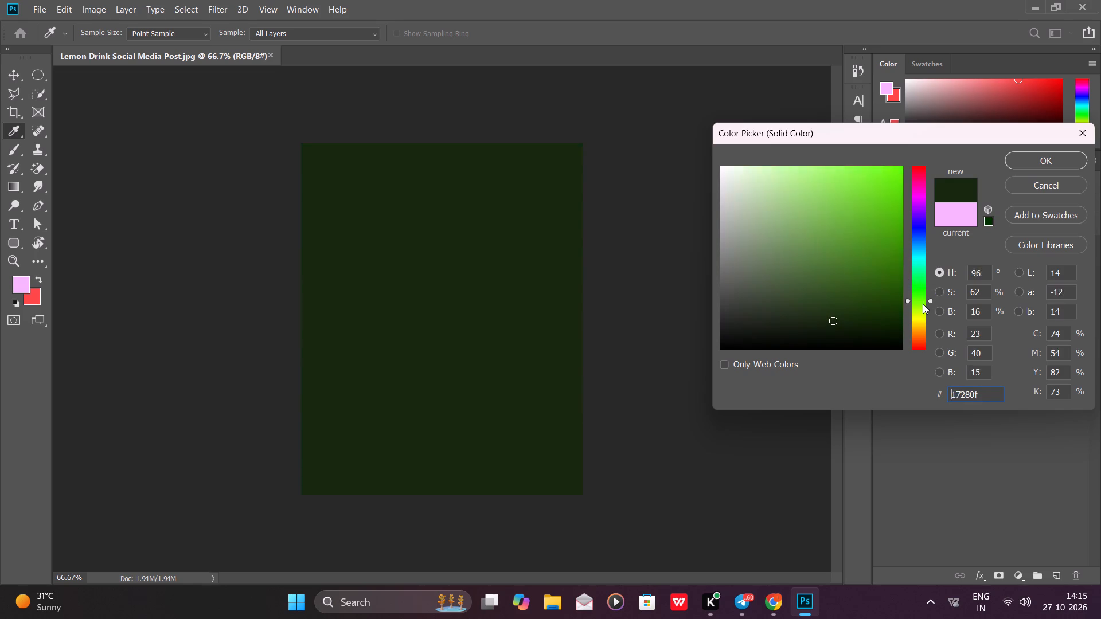
pyautogui.moveTo(923, 304); pyautogui.dragTo(916, 302)
pyautogui.moveTo(872, 246); pyautogui.dragTo(905, 189)
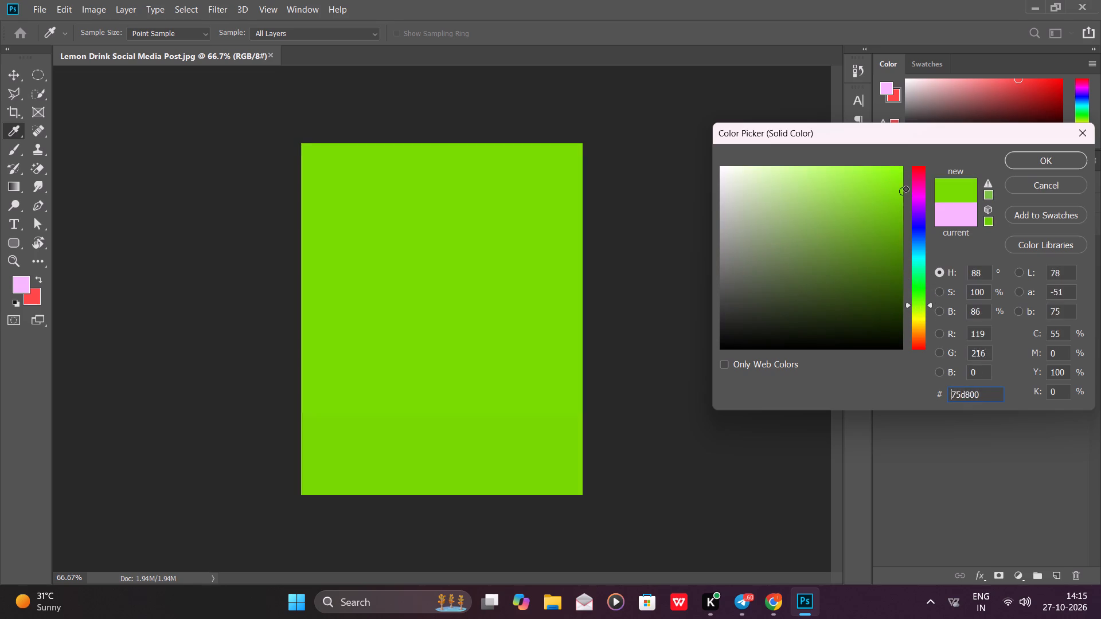
pyautogui.moveTo(905, 189); pyautogui.dragTo(905, 274)
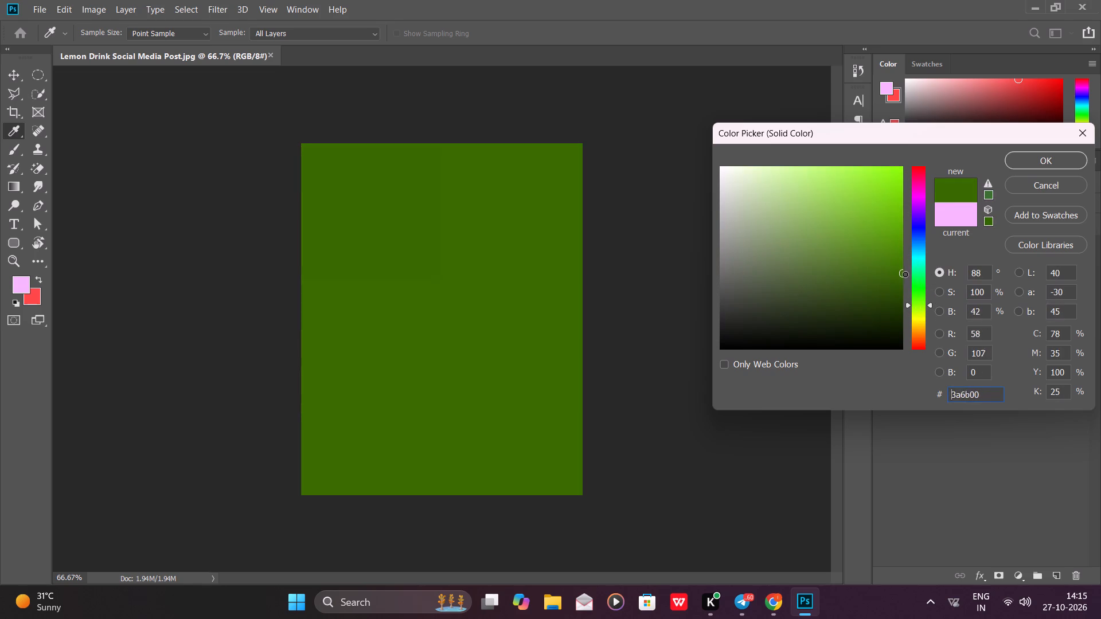
pyautogui.moveTo(905, 274); pyautogui.dragTo(921, 206)
pyautogui.click(1064, 170)
pyautogui.click(1057, 160)
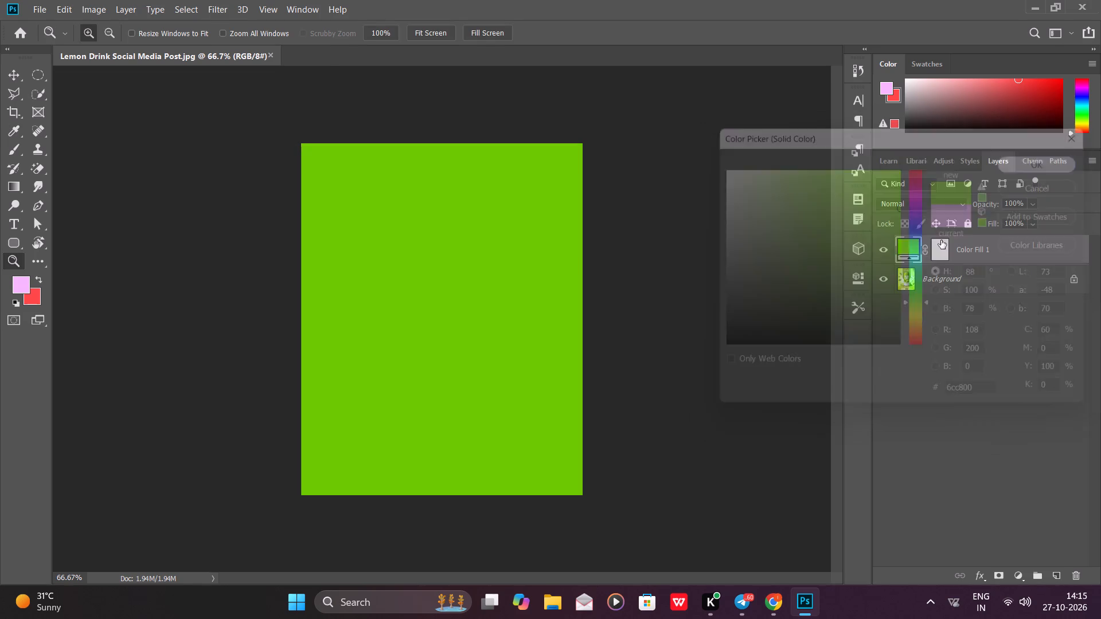
# Hide the Background layer, keeping the green color fill layer visible.
pyautogui.click(887, 249)
pyautogui.click(885, 248)
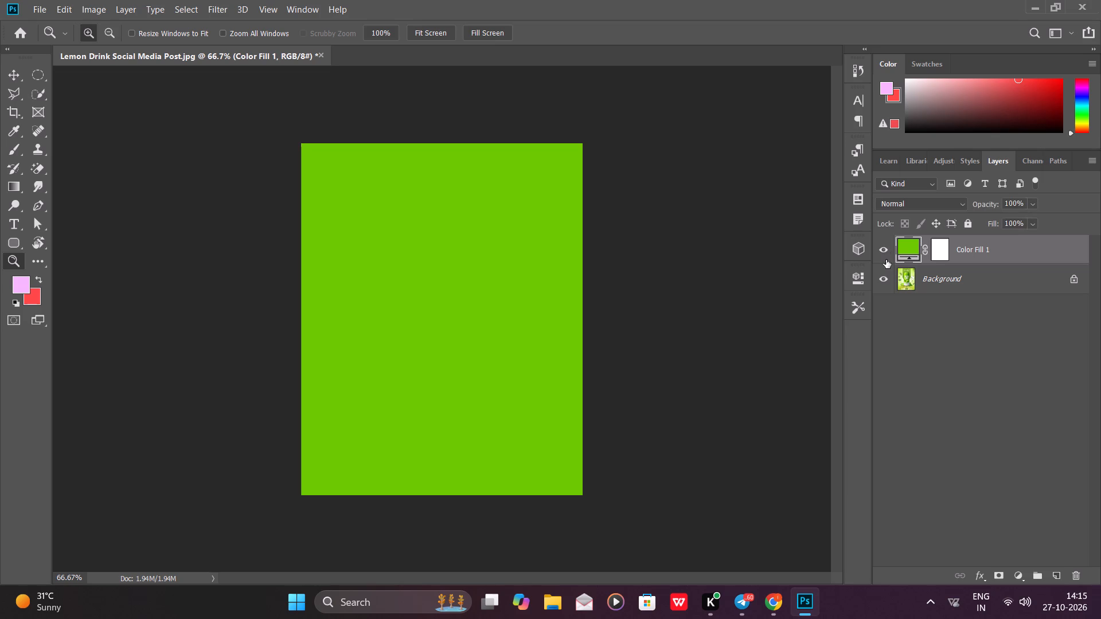
pyautogui.click(884, 277)
# Lighten the color fill layer to a pale lime green.
pyautogui.doubleClick(909, 250)
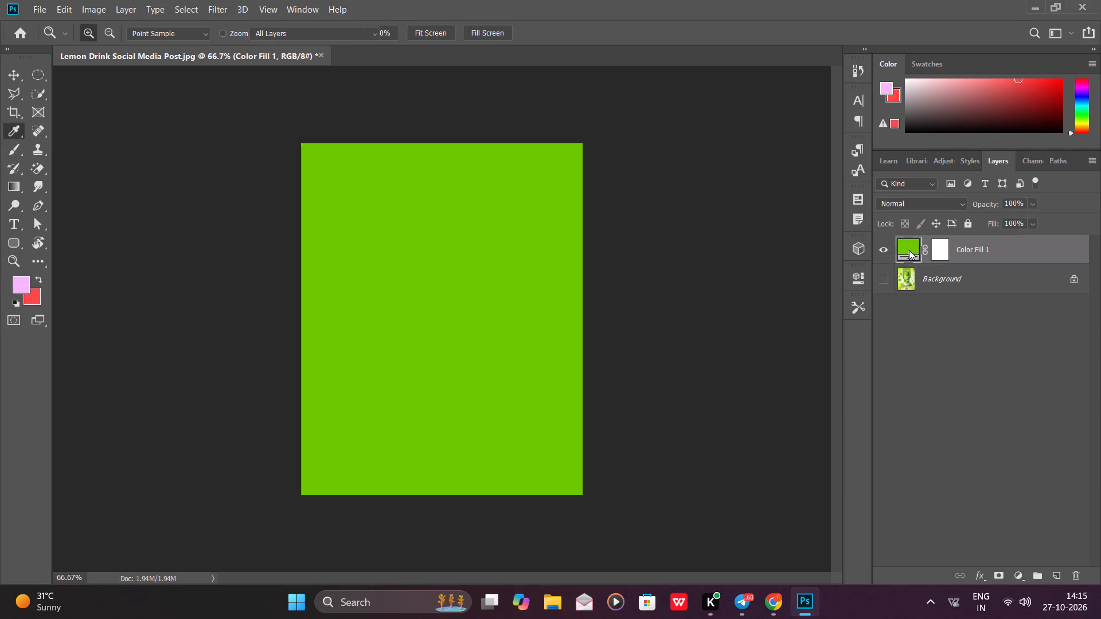
pyautogui.moveTo(858, 203); pyautogui.dragTo(877, 160)
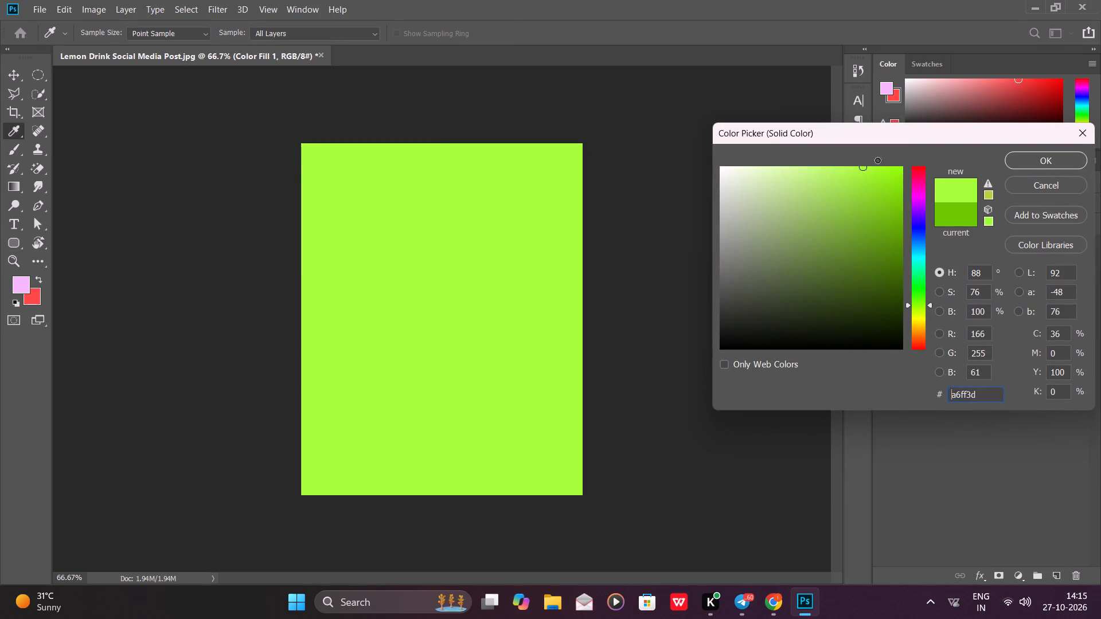
pyautogui.moveTo(877, 160); pyautogui.dragTo(840, 166)
pyautogui.moveTo(1029, 154); pyautogui.dragTo(1036, 158)
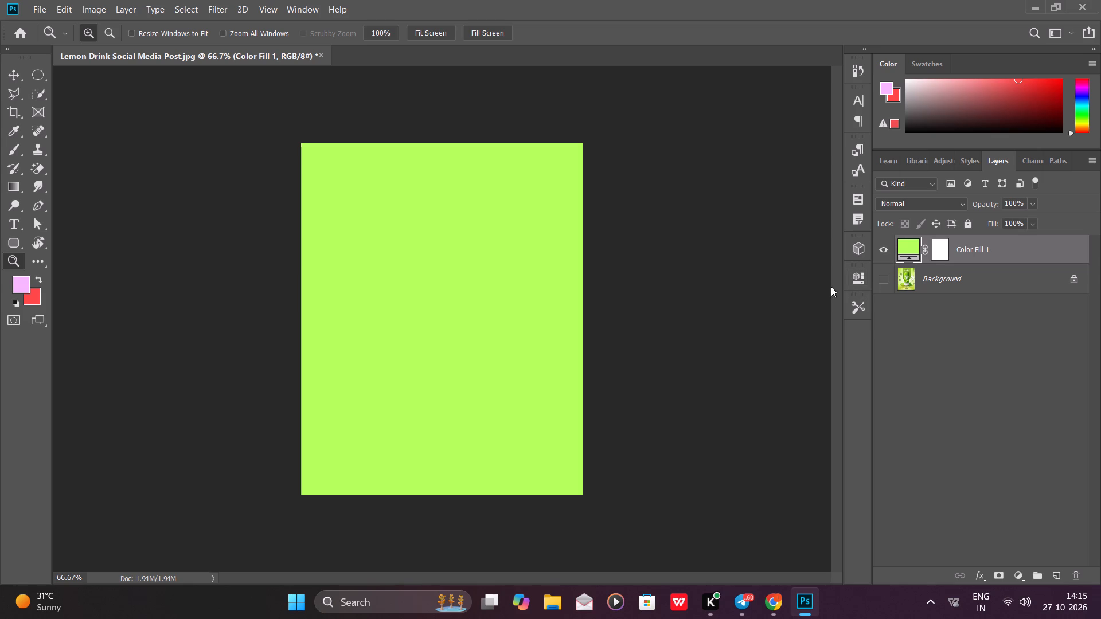
# Place the downloaded blank silver drink can image as an embedded layer above the color fill.
pyautogui.click(48, 7)
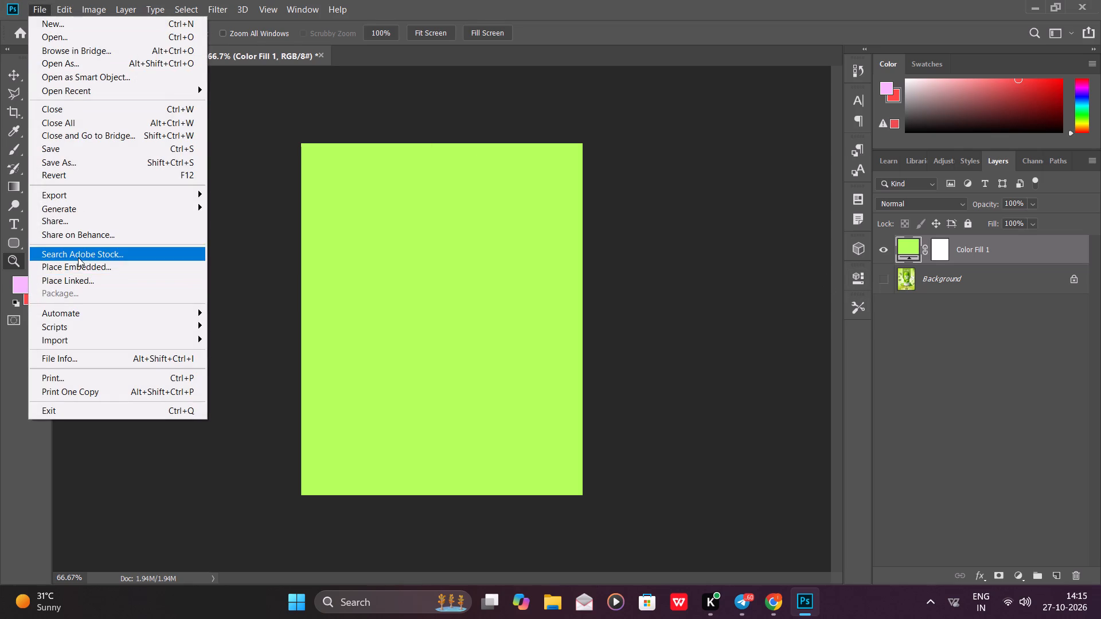
pyautogui.click(82, 267)
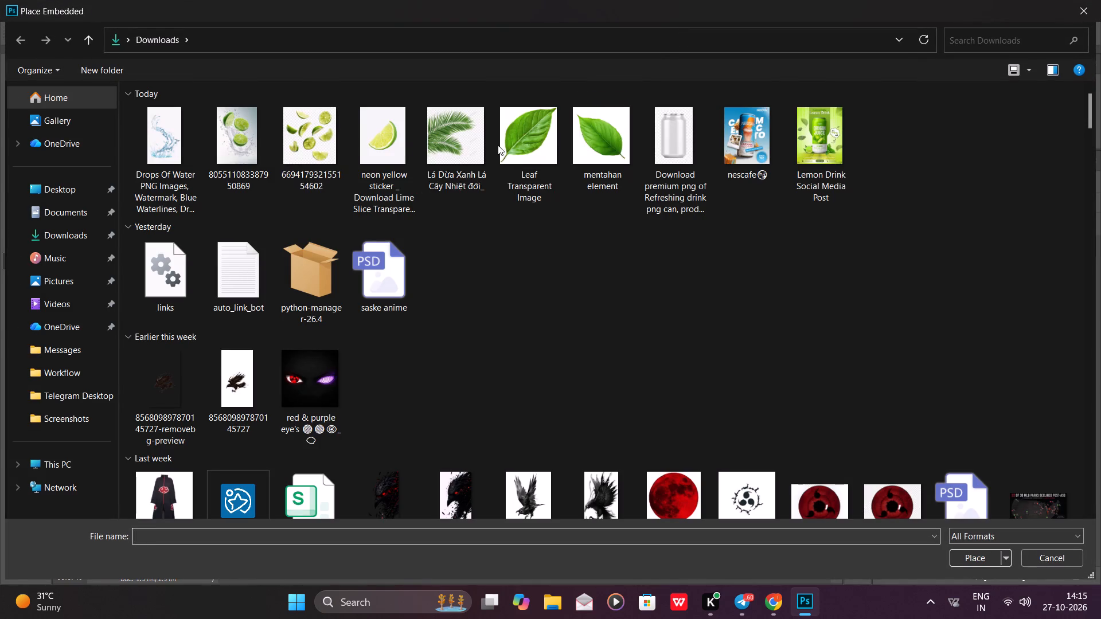
pyautogui.doubleClick(670, 136)
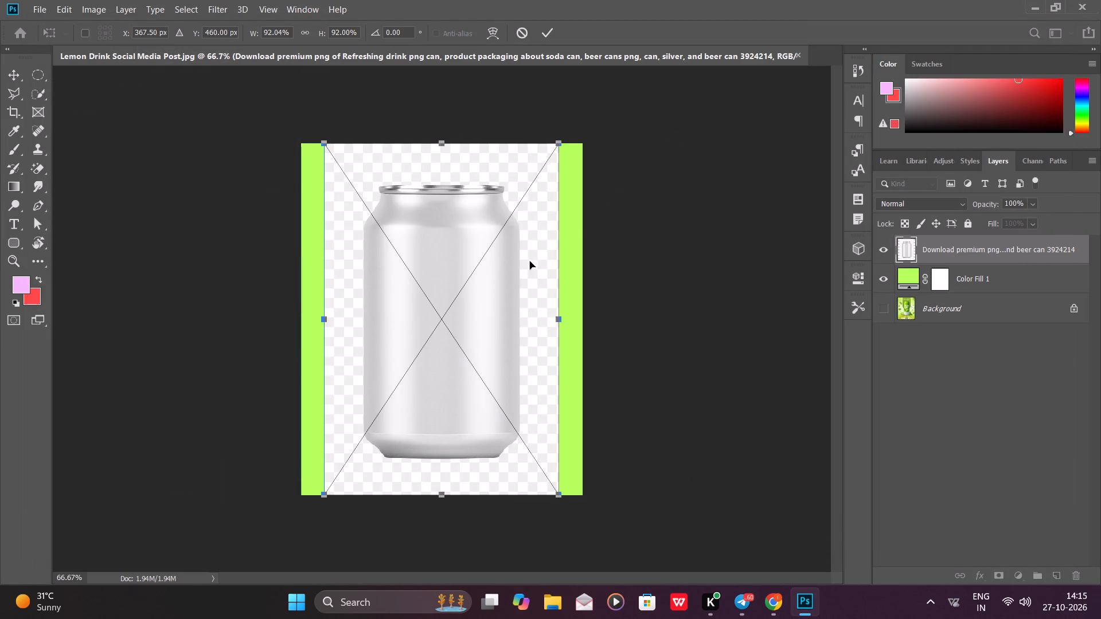
pyautogui.click(542, 29)
# Select the can as the subject and add a layer mask to remove its checkered background.
pyautogui.click(200, 4)
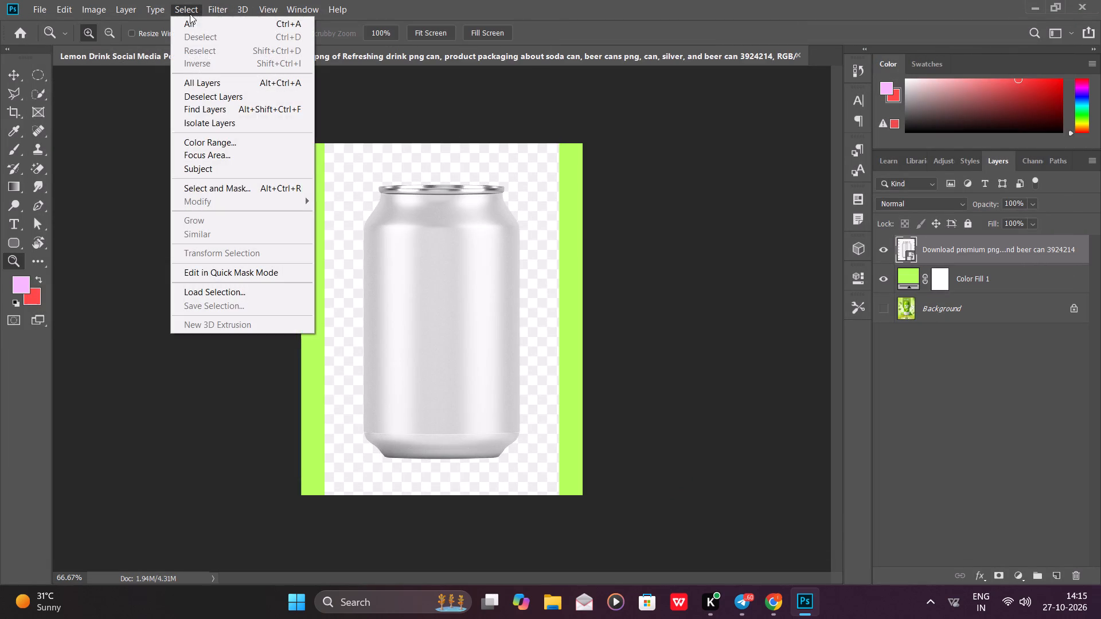
pyautogui.click(219, 166)
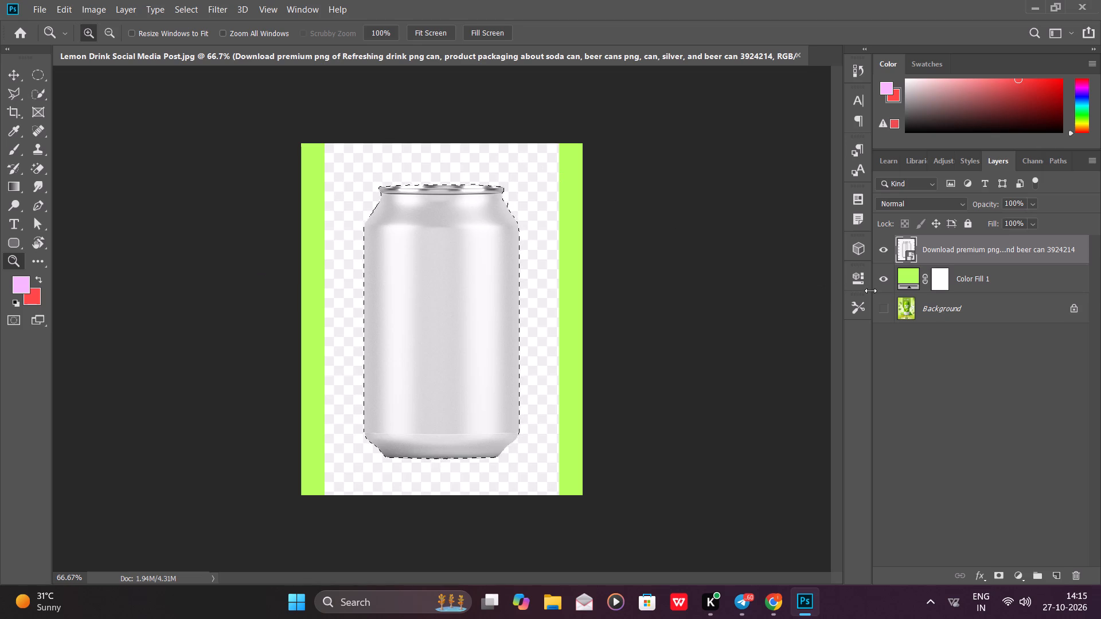
pyautogui.hotkey('ctrl', 'j')
pyautogui.hotkey('ctrl', 'z')
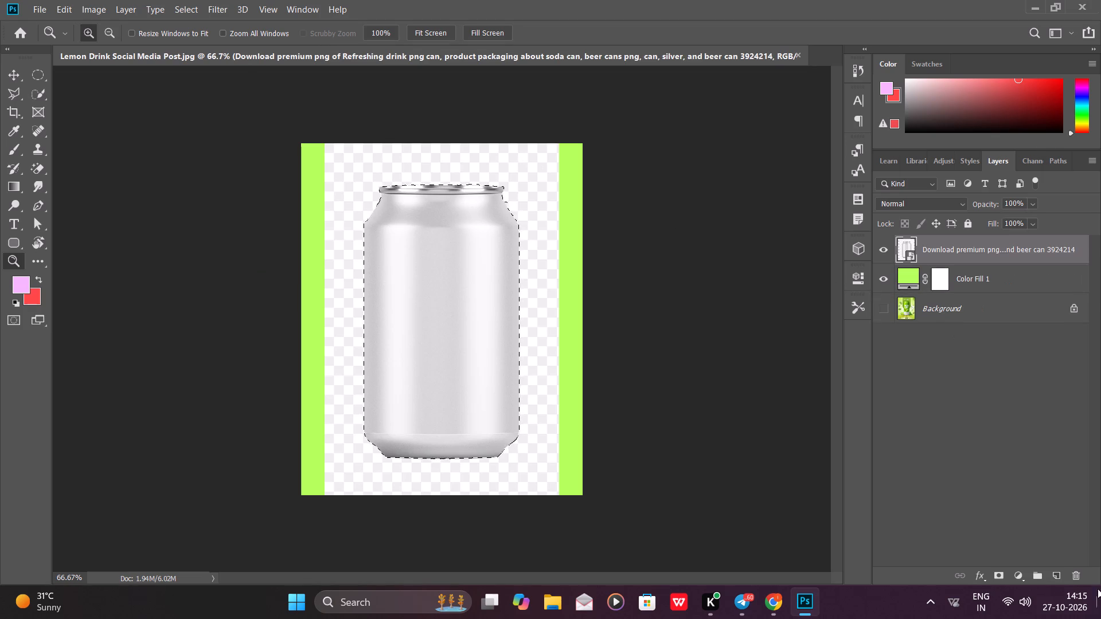
pyautogui.click(998, 581)
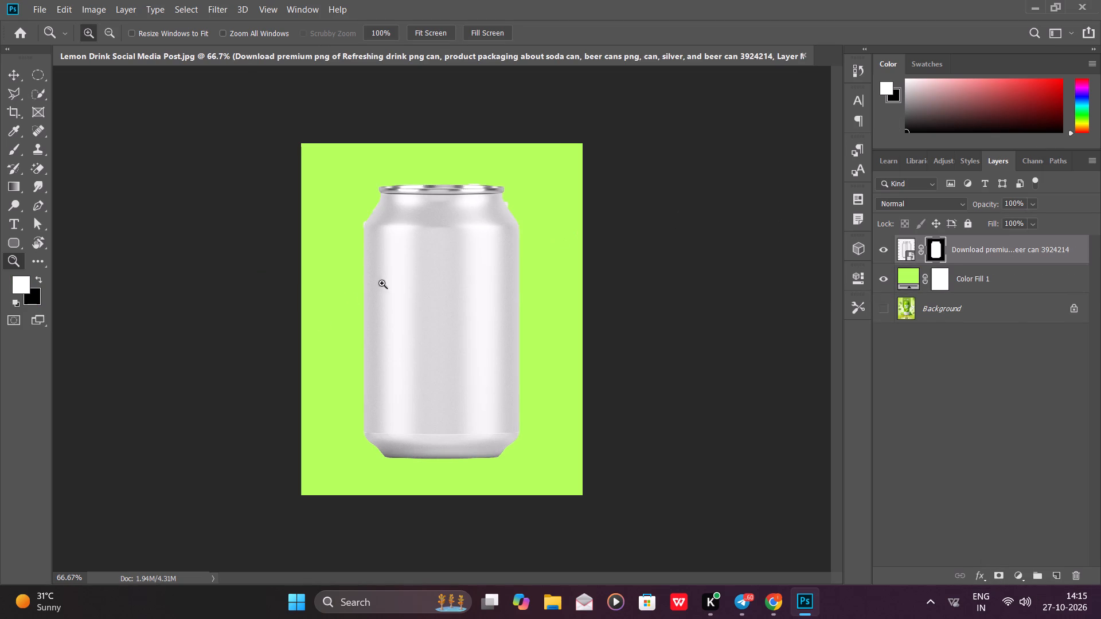
# Scale the can down to about 59% and position it horizontally centered, slightly below the middle of the canvas.
pyautogui.hotkey('ctrl', 't')
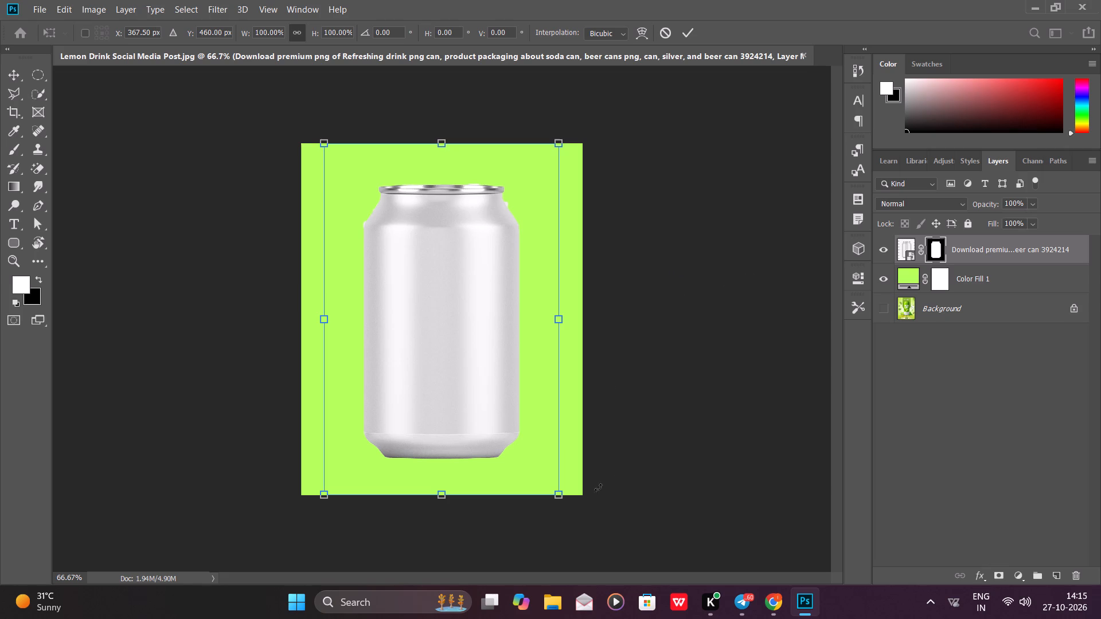
pyautogui.moveTo(561, 497); pyautogui.dragTo(464, 355)
pyautogui.moveTo(388, 291); pyautogui.dragTo(433, 354)
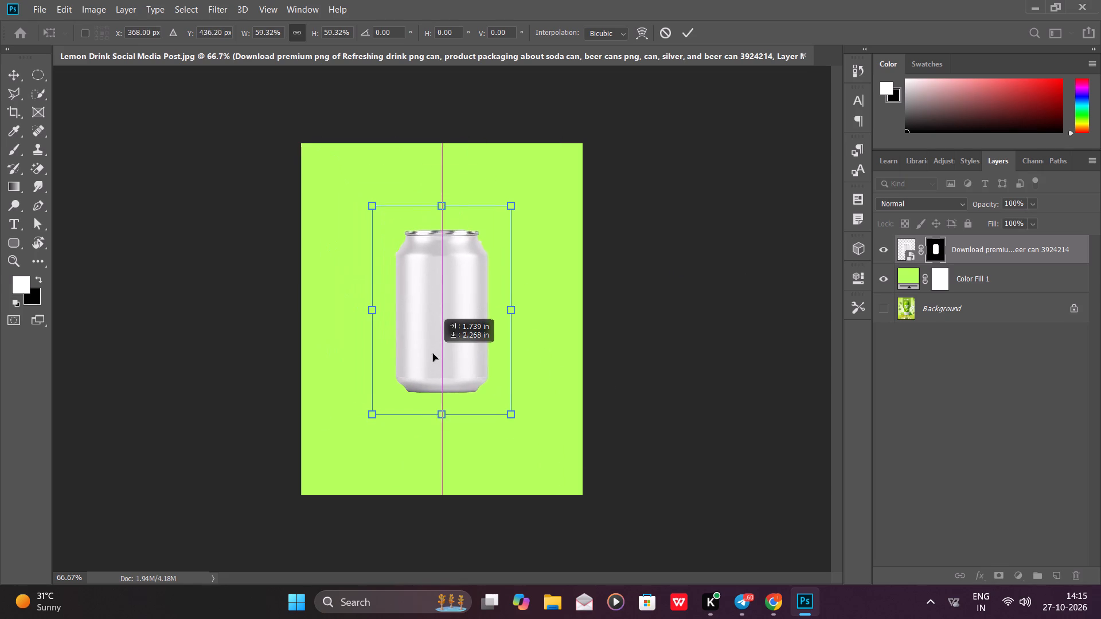
pyautogui.moveTo(433, 354); pyautogui.dragTo(435, 365)
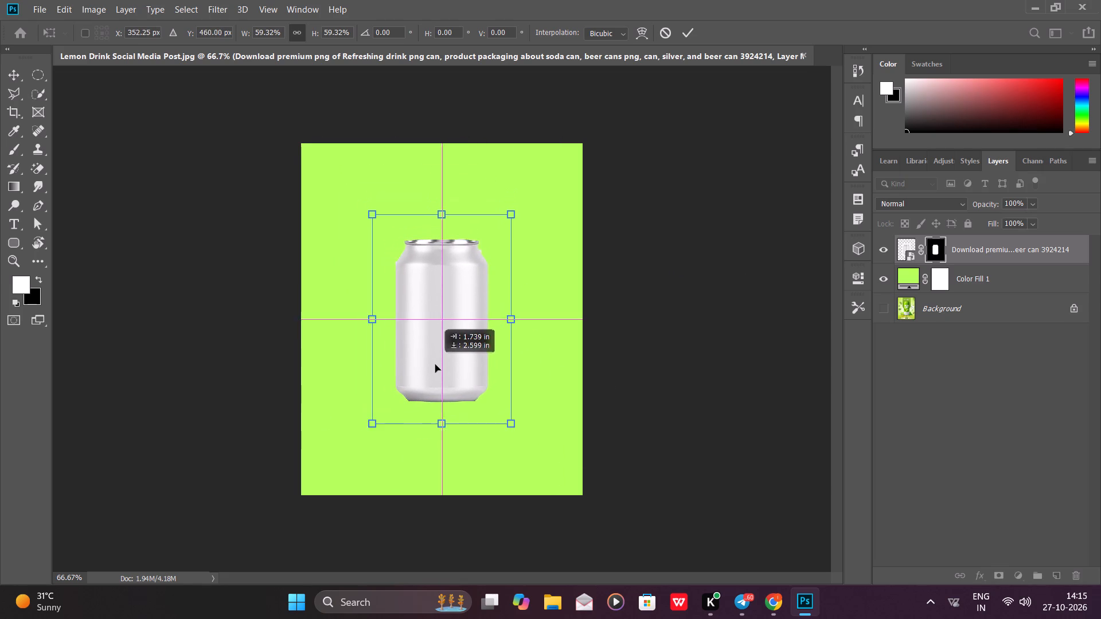
pyautogui.moveTo(435, 365); pyautogui.dragTo(439, 369)
pyautogui.click(686, 35)
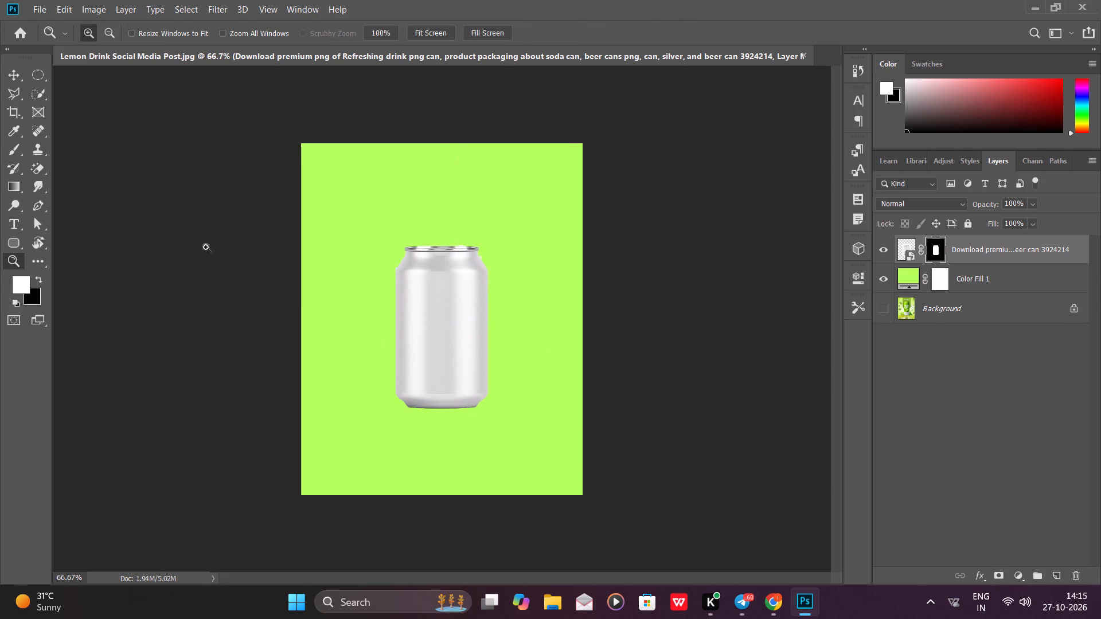
# Draw a rectangle shape of about 774 × 258 px across the bottom of the canvas, starting near the can's base.
pyautogui.click(14, 243)
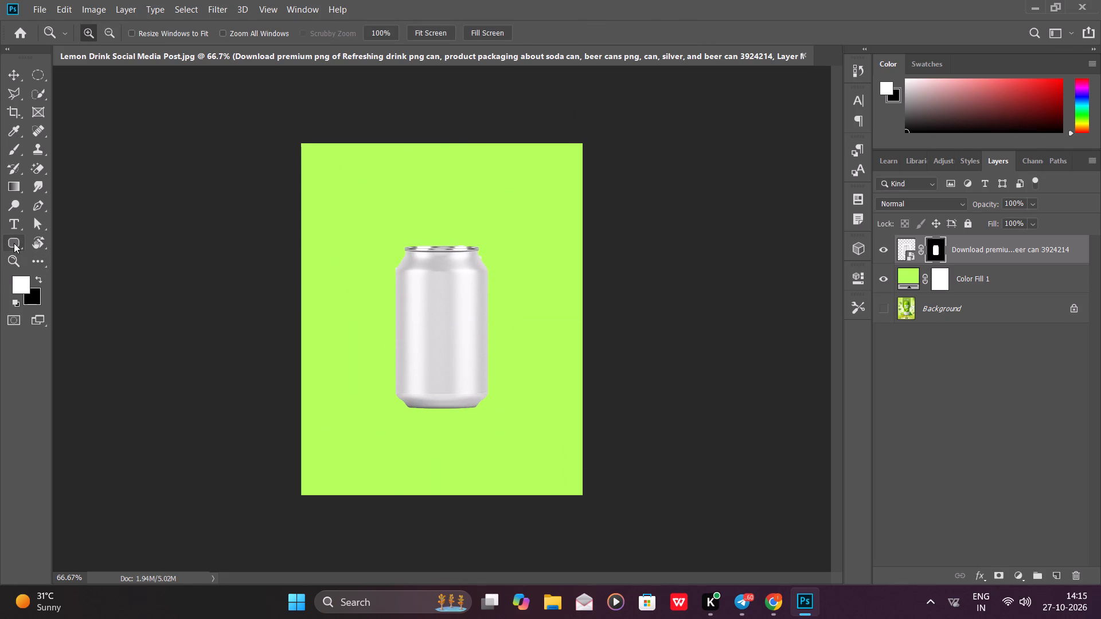
pyautogui.rightClick(14, 243)
pyautogui.click(52, 243)
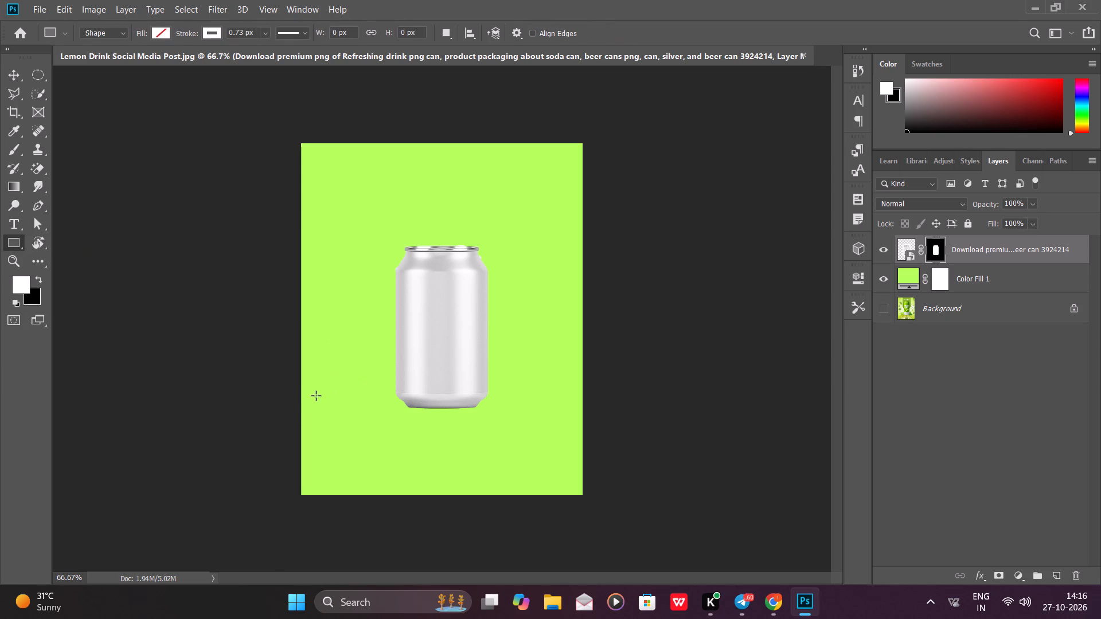
pyautogui.moveTo(301, 396); pyautogui.dragTo(581, 494)
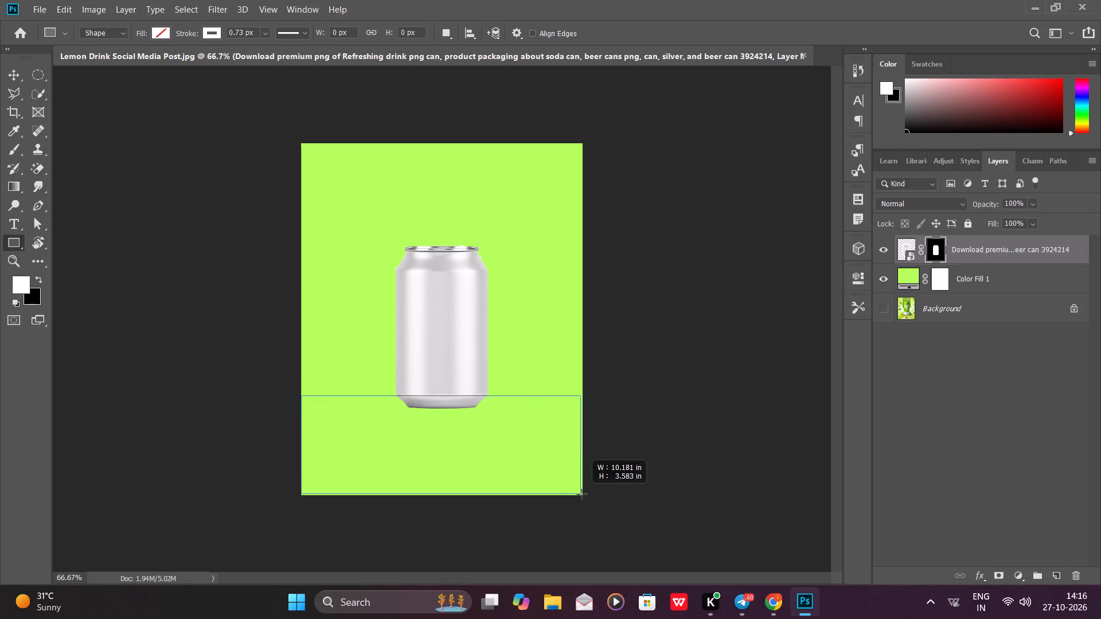
pyautogui.moveTo(581, 494); pyautogui.dragTo(595, 495)
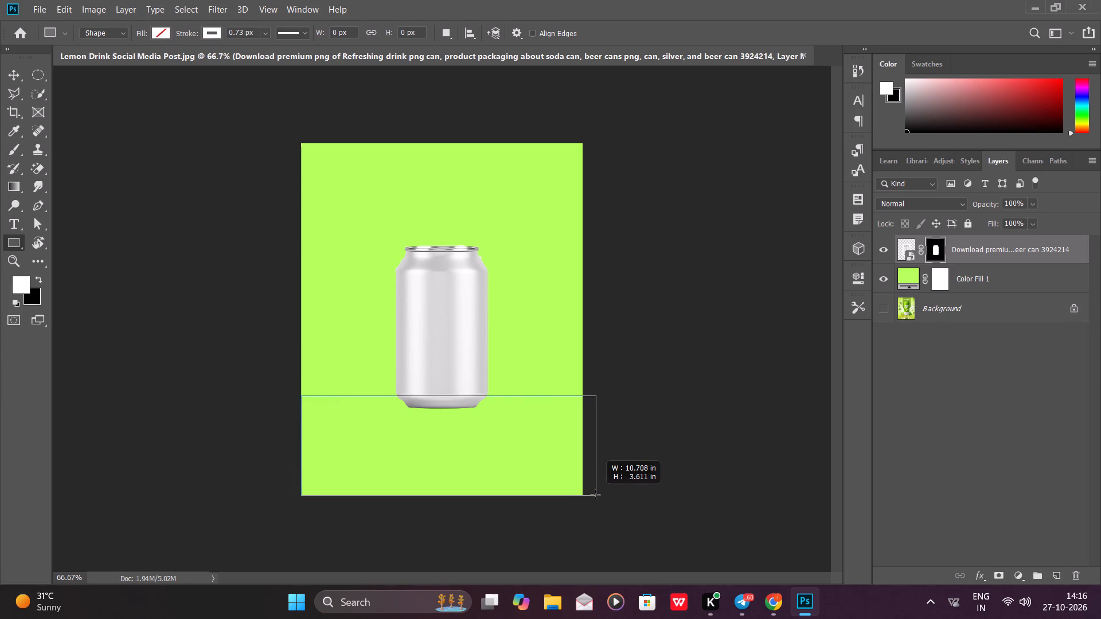
pyautogui.moveTo(595, 495); pyautogui.dragTo(596, 494)
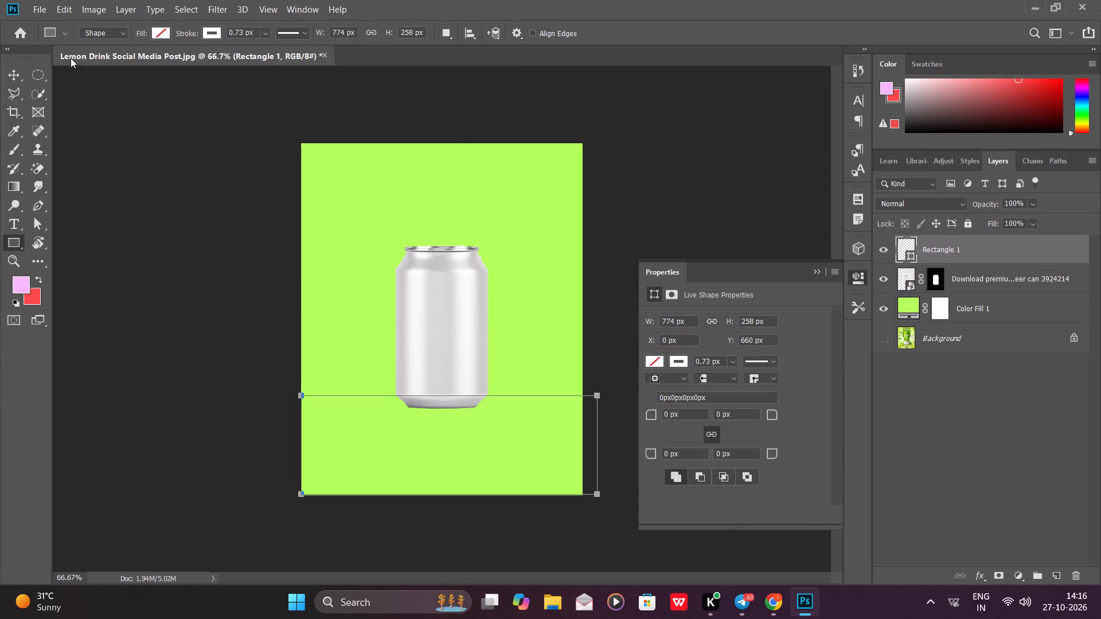
# Set the bottom rectangle's fill to yellow.
pyautogui.click(181, 30)
pyautogui.click(143, 35)
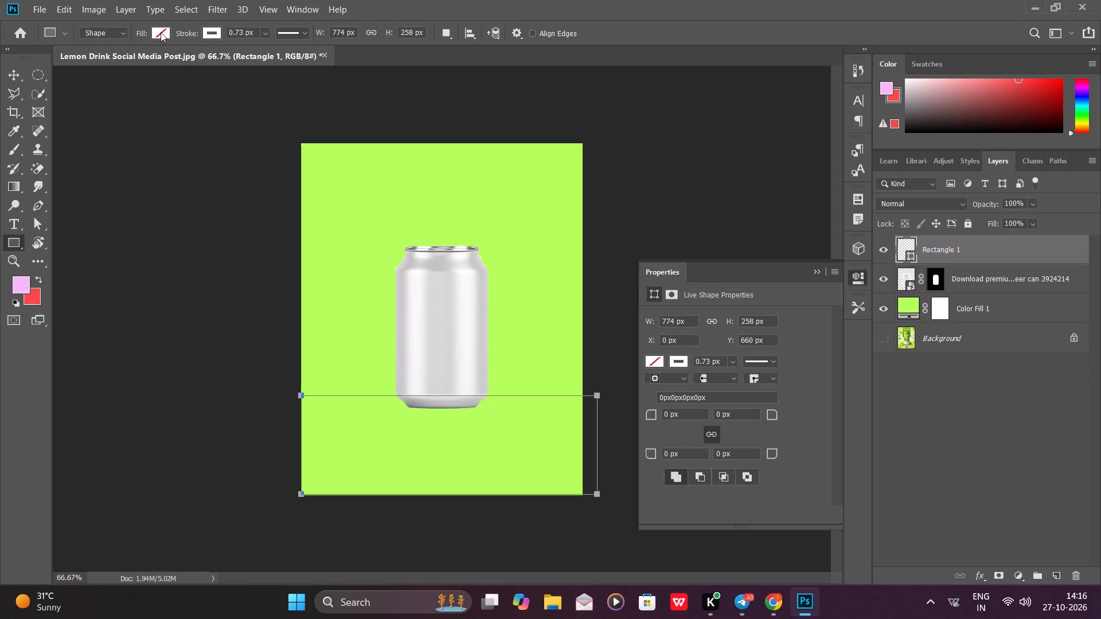
pyautogui.click(161, 32)
pyautogui.click(108, 127)
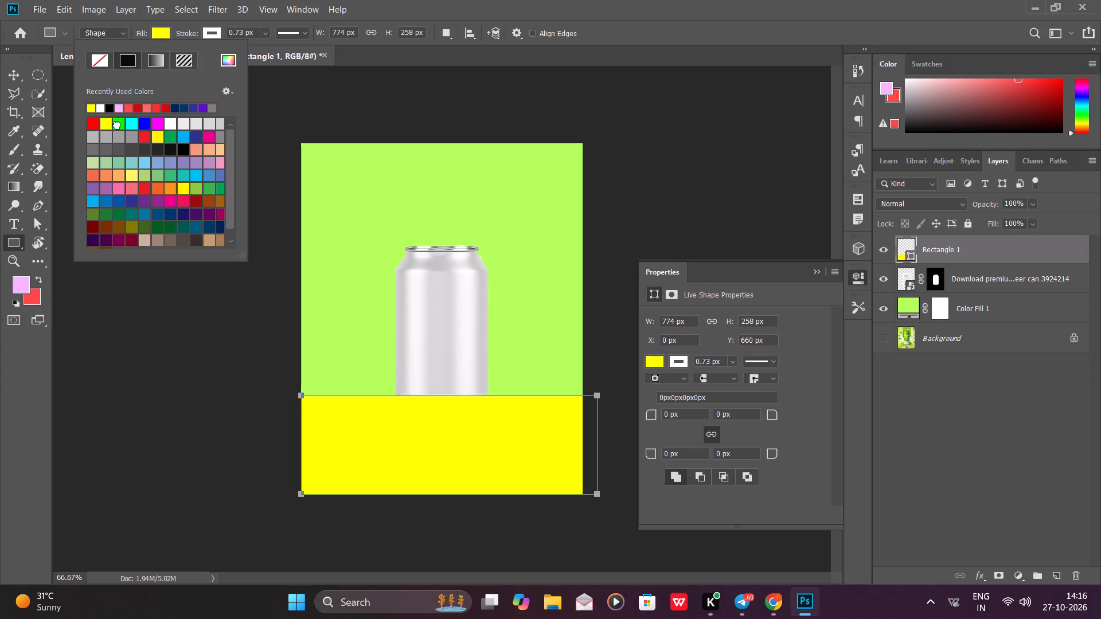
# Change the bottom rectangle's fill to bright green and remove its stroke.
pyautogui.click(117, 125)
pyautogui.click(210, 38)
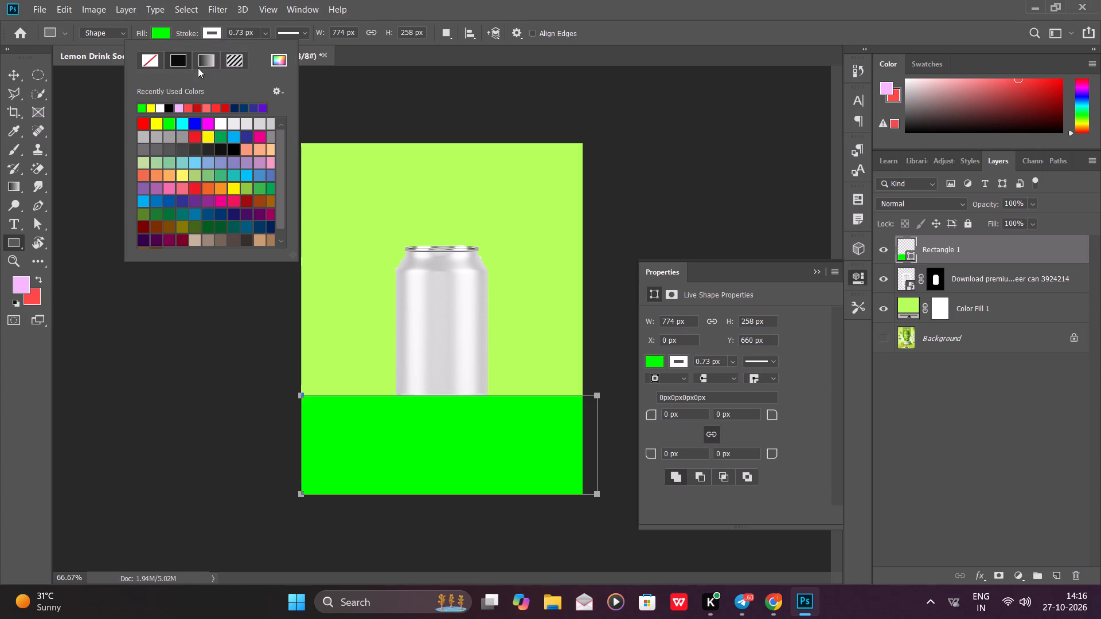
pyautogui.click(156, 62)
pyautogui.click(970, 250)
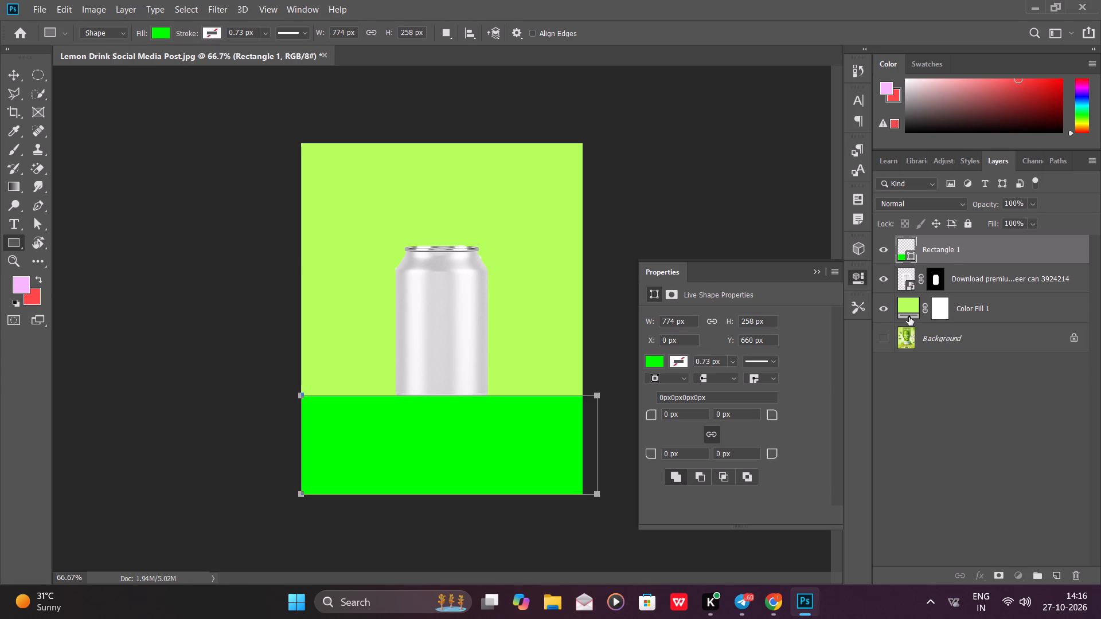
# Unlock the background layer with the reference post, move it to the top of the layer stack and hide it.
pyautogui.moveTo(986, 338); pyautogui.dragTo(982, 230)
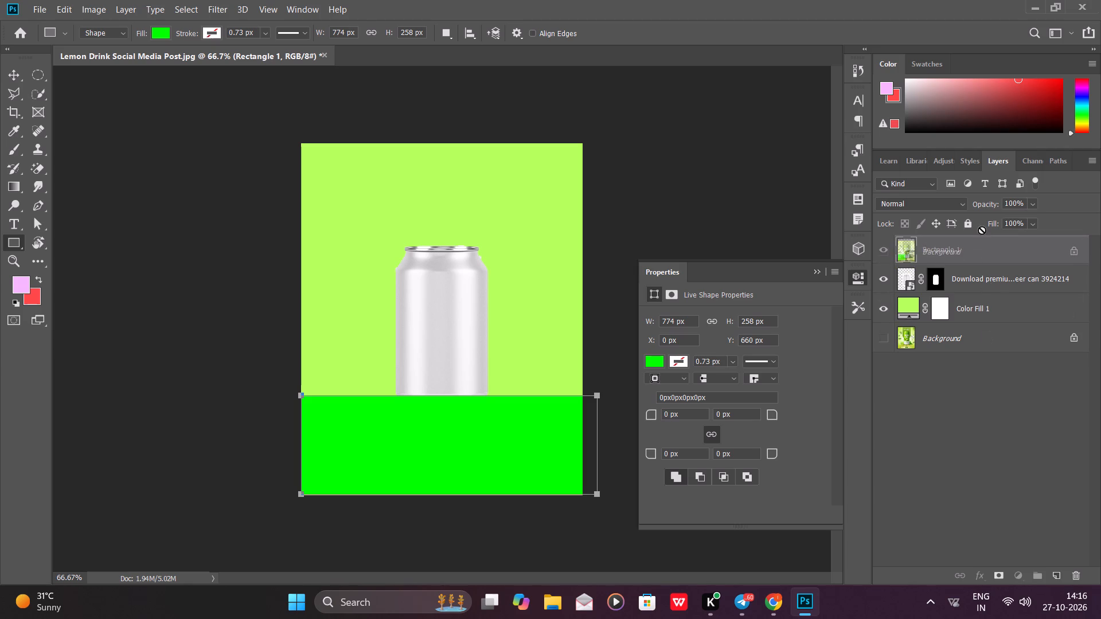
pyautogui.moveTo(982, 230); pyautogui.dragTo(981, 238)
pyautogui.moveTo(1004, 342); pyautogui.dragTo(991, 271)
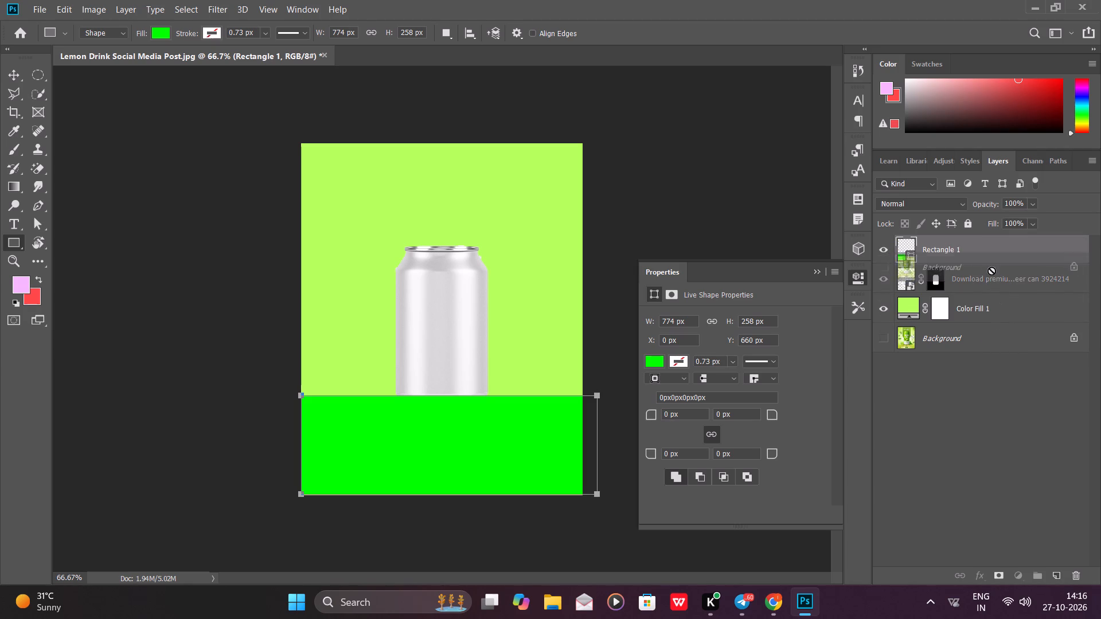
pyautogui.moveTo(991, 271); pyautogui.dragTo(993, 279)
pyautogui.click(1068, 339)
pyautogui.moveTo(1006, 335); pyautogui.dragTo(997, 238)
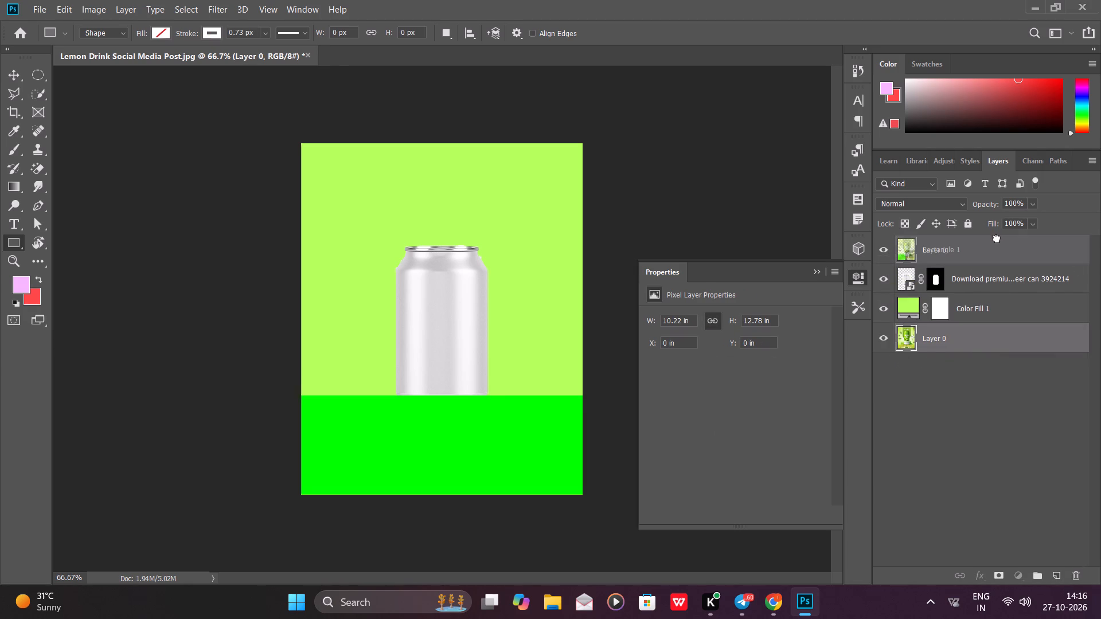
pyautogui.moveTo(997, 238); pyautogui.dragTo(996, 240)
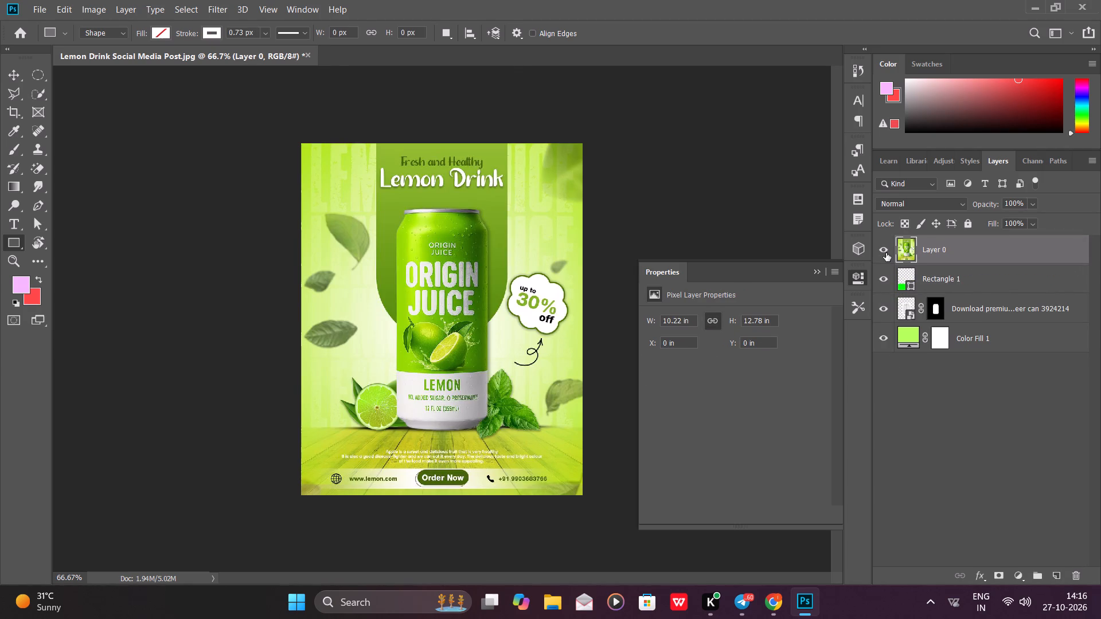
pyautogui.click(886, 253)
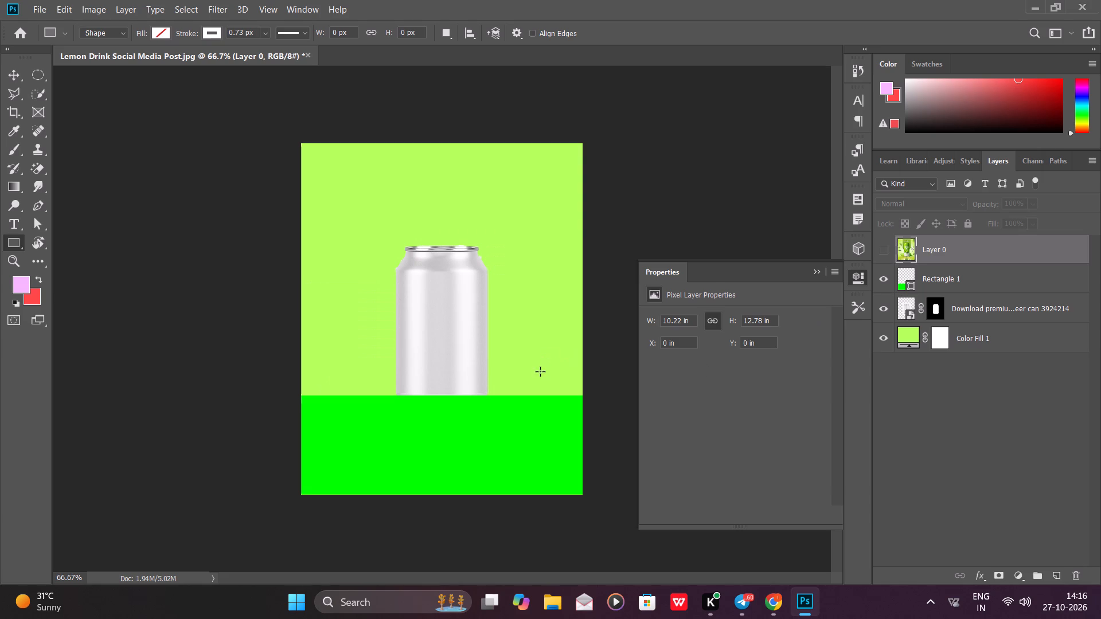
# Move the can layer above the green rectangle layer so the can stands in front of it.
pyautogui.click(971, 276)
pyautogui.moveTo(1013, 310); pyautogui.dragTo(1009, 265)
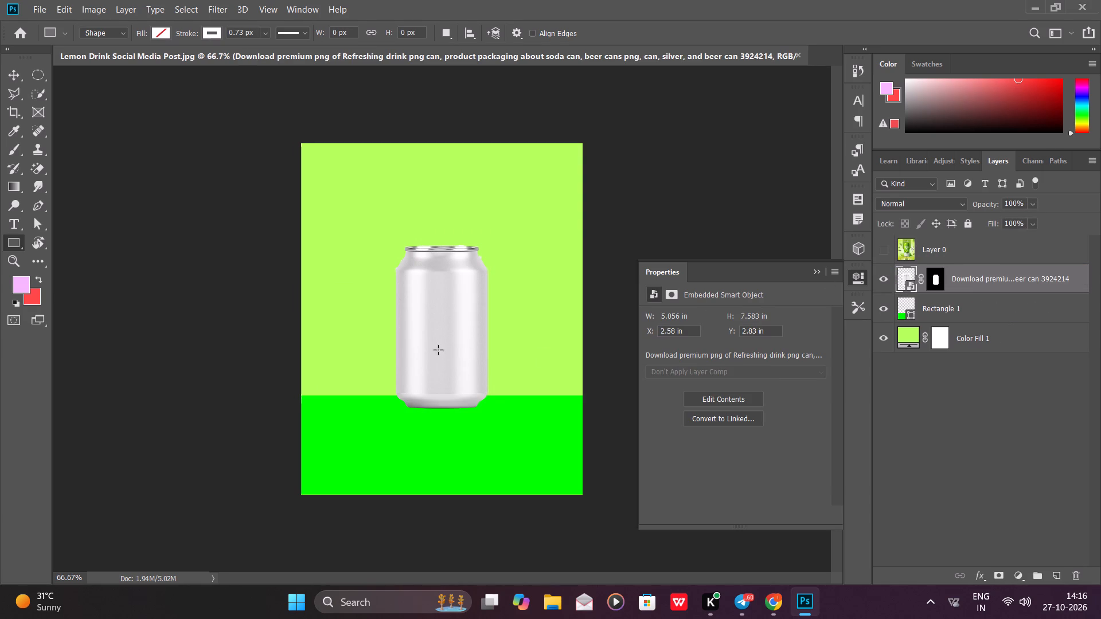
# Move the can down and slightly left so its base rests on the green rectangle.
pyautogui.press('v')
pyautogui.moveTo(452, 314); pyautogui.dragTo(446, 334)
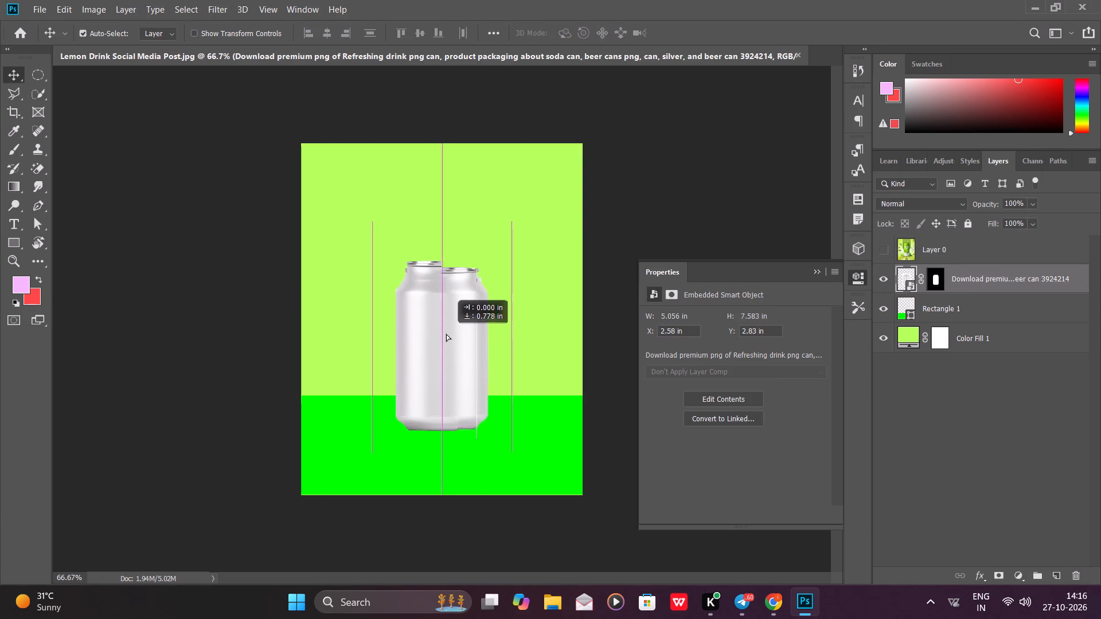
pyautogui.moveTo(446, 334); pyautogui.dragTo(444, 327)
# Distort the green rectangle into a trapezoid by stretching both top corners far outside the canvas, to about 176% width.
pyautogui.click(938, 315)
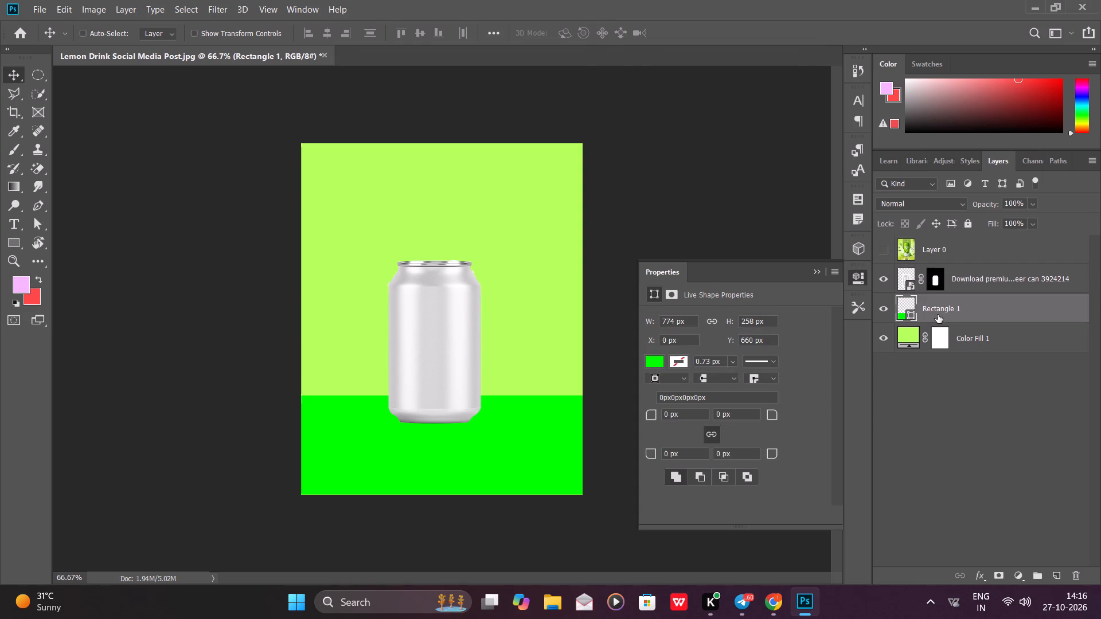
pyautogui.hotkey('ctrl', 't')
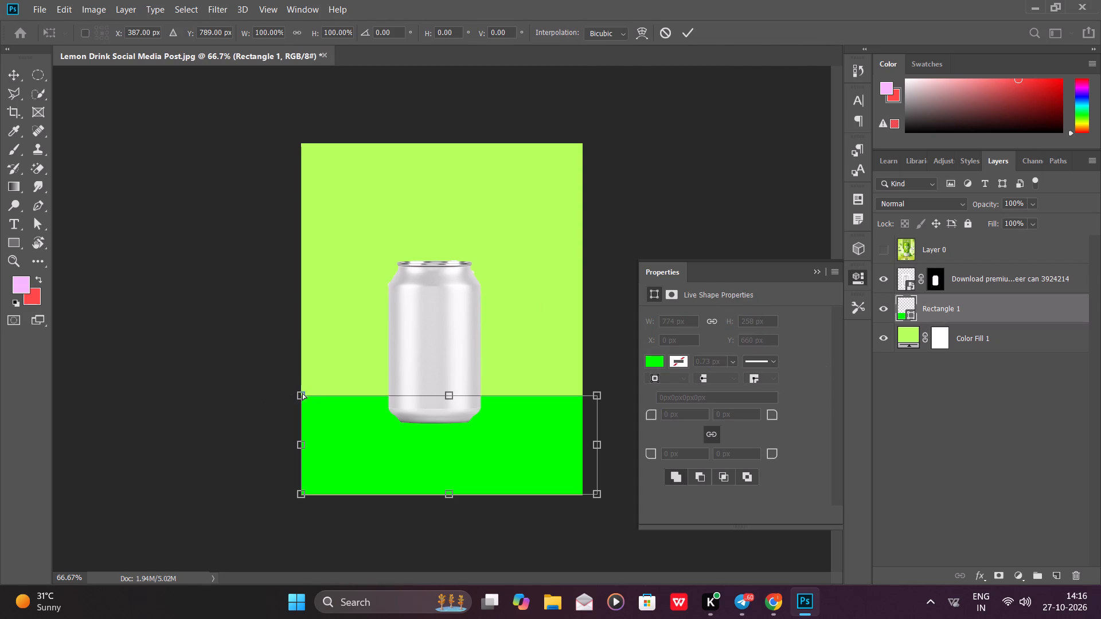
pyautogui.keyDown('ctrl'); pyautogui.keyDown('shift'); pyautogui.moveTo(302, 393); pyautogui.dragTo(193, 389); pyautogui.keyUp('shift'); pyautogui.keyUp('ctrl')
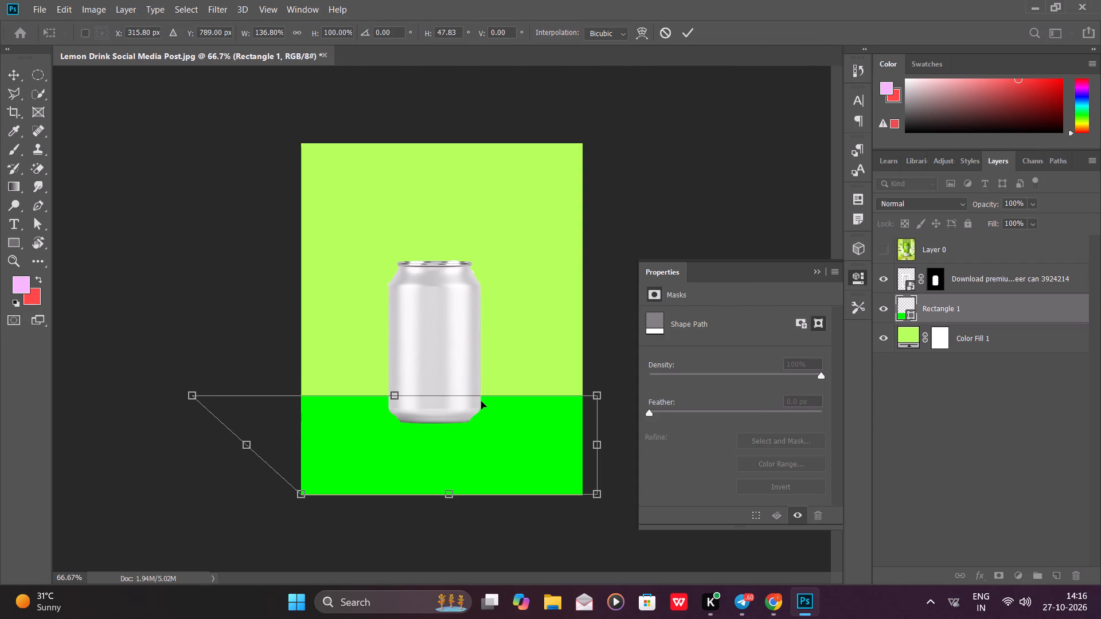
pyautogui.keyDown('ctrl'); pyautogui.keyDown('shift'); pyautogui.moveTo(595, 396); pyautogui.dragTo(710, 395); pyautogui.keyUp('shift'); pyautogui.keyUp('ctrl')
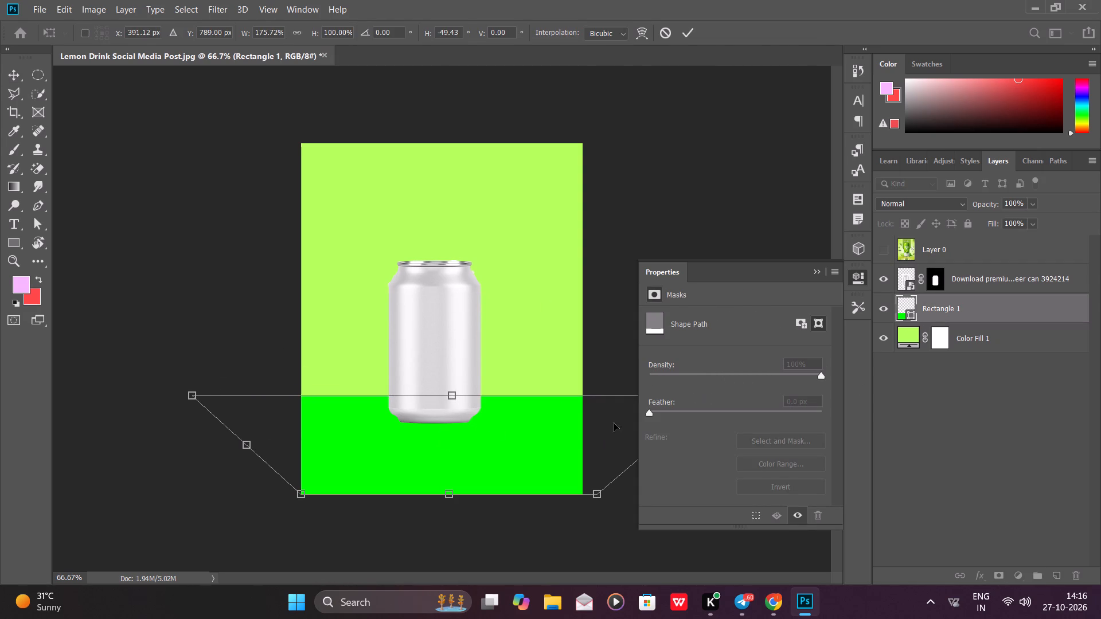
pyautogui.click(812, 273)
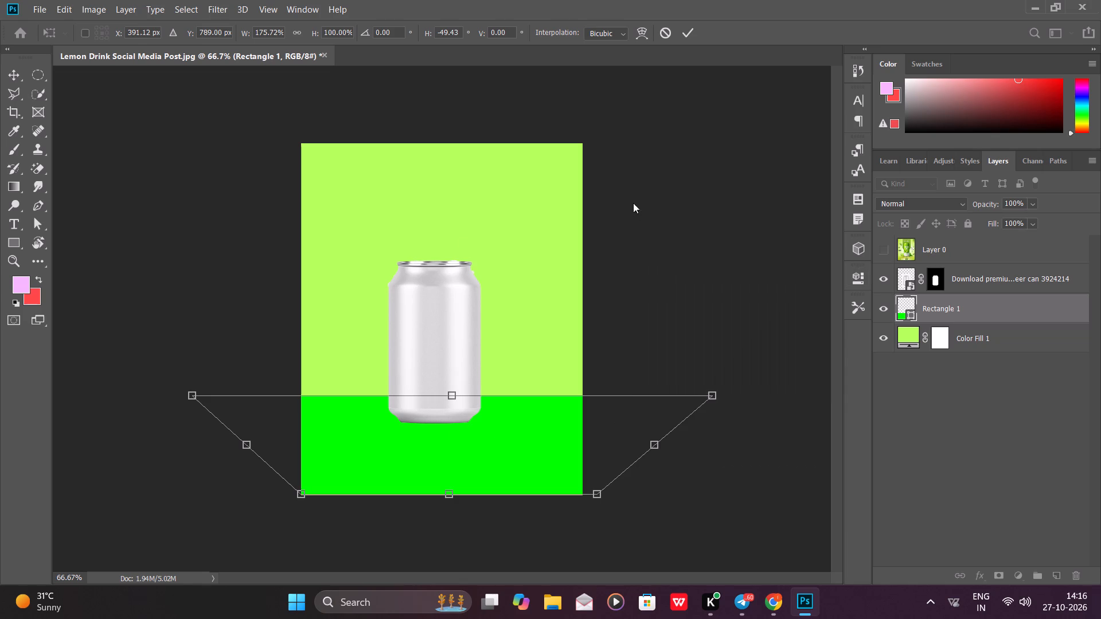
pyautogui.click(647, 185)
# Compare the can with the reference post and scale the can up proportionally to about 115%.
pyautogui.click(974, 270)
pyautogui.click(974, 251)
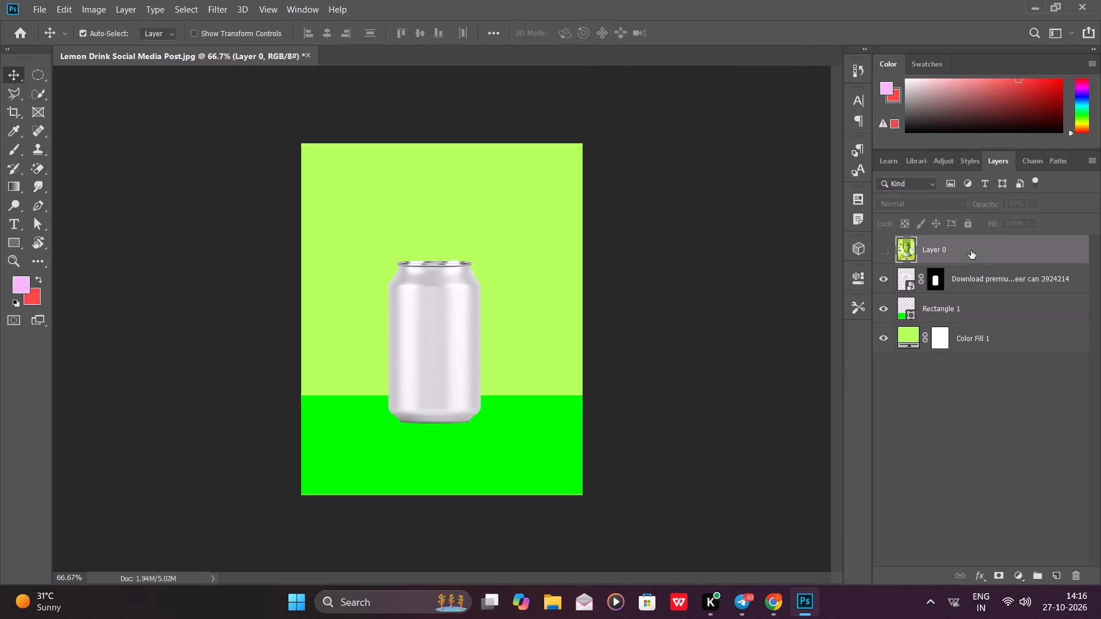
pyautogui.press('z')
pyautogui.click(434, 30)
pyautogui.click(975, 249)
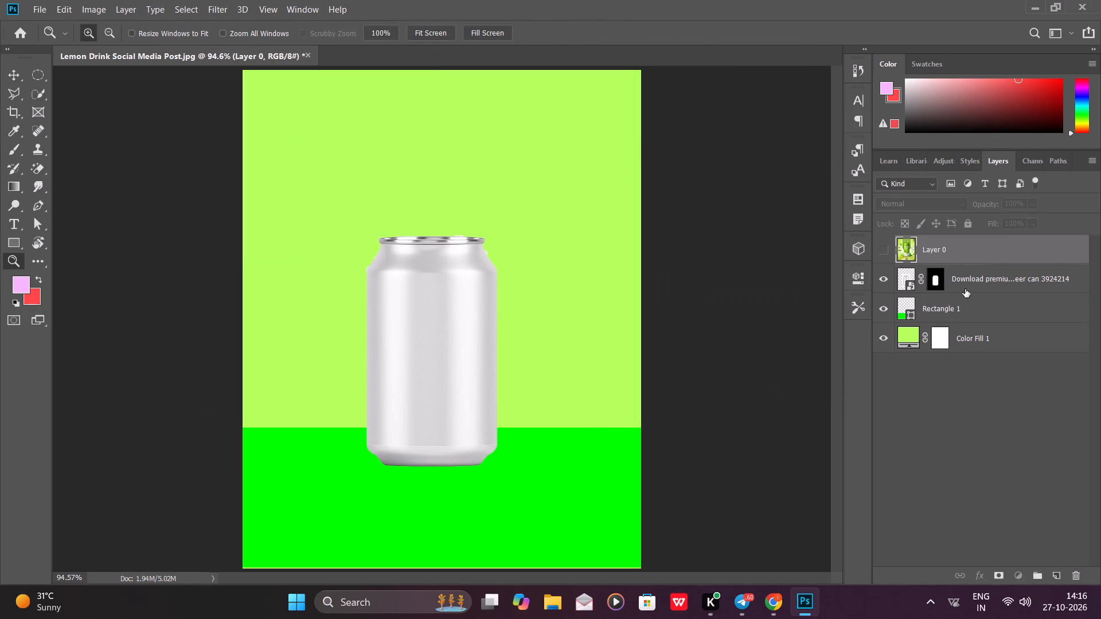
pyautogui.click(965, 291)
pyautogui.click(883, 253)
pyautogui.tripleClick(883, 253)
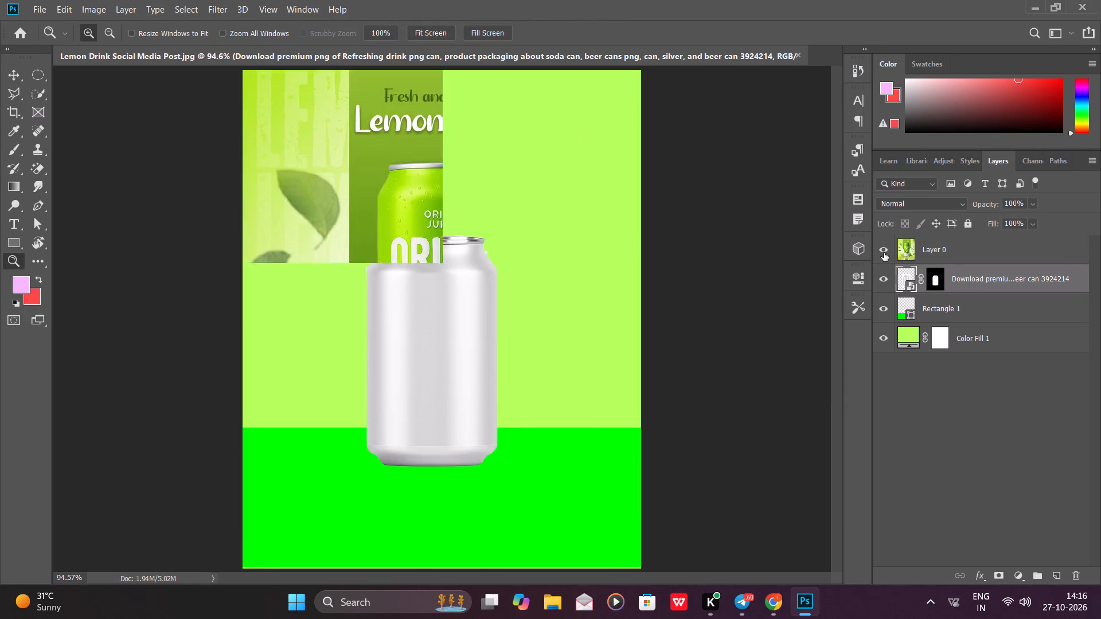
pyautogui.doubleClick(884, 253)
pyautogui.doubleClick(884, 253)
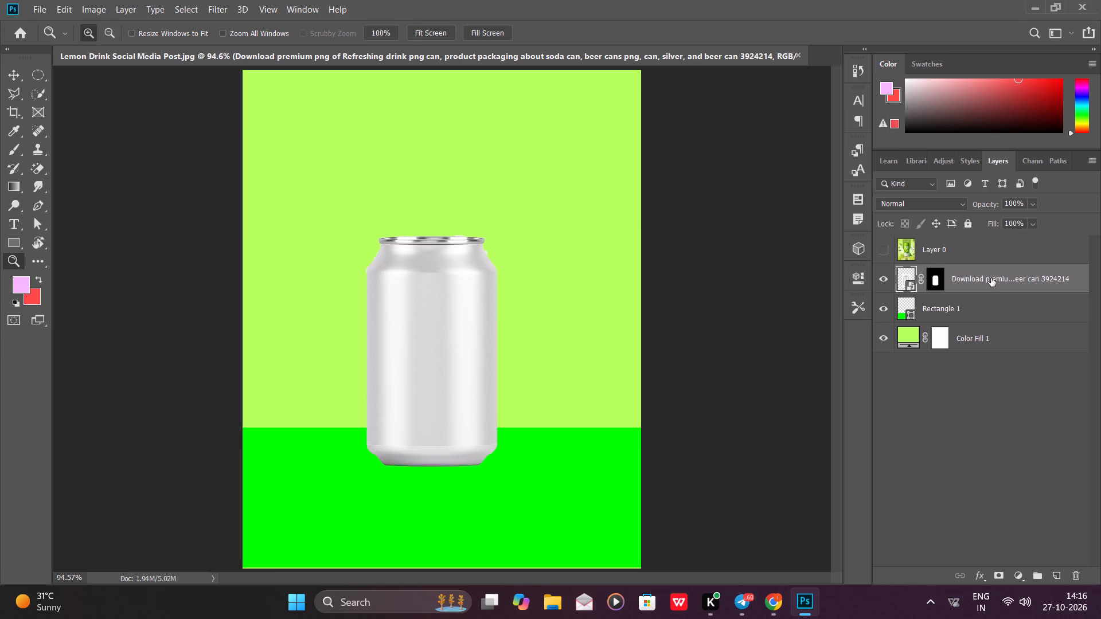
pyautogui.hotkey('ctrl', 't')
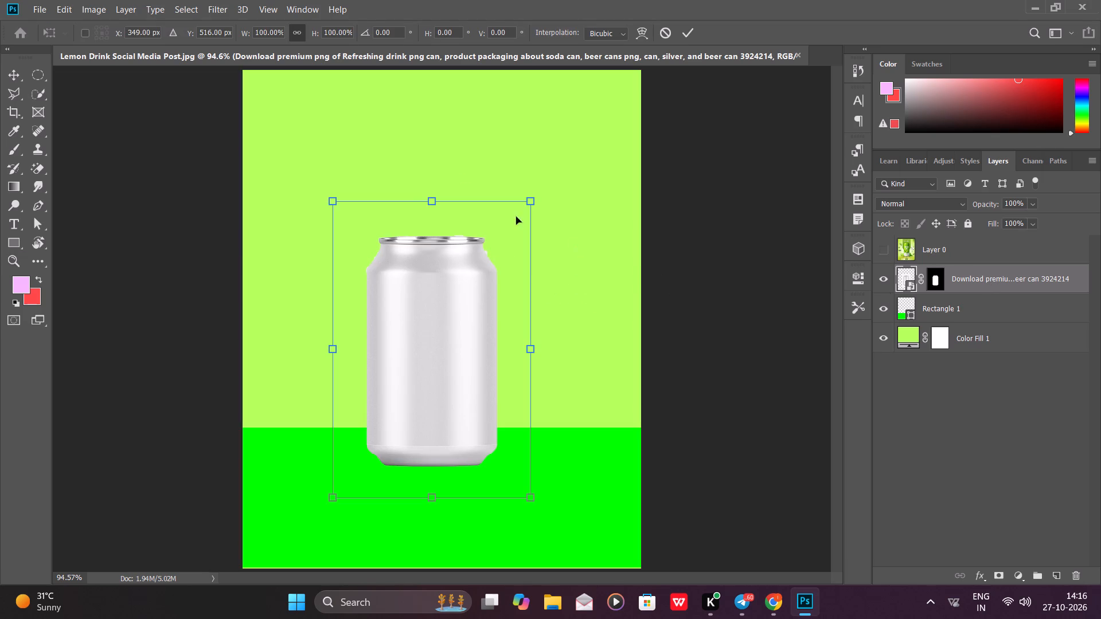
pyautogui.keyDown('shift'); pyautogui.moveTo(432, 201); pyautogui.dragTo(434, 134); pyautogui.keyUp('shift')
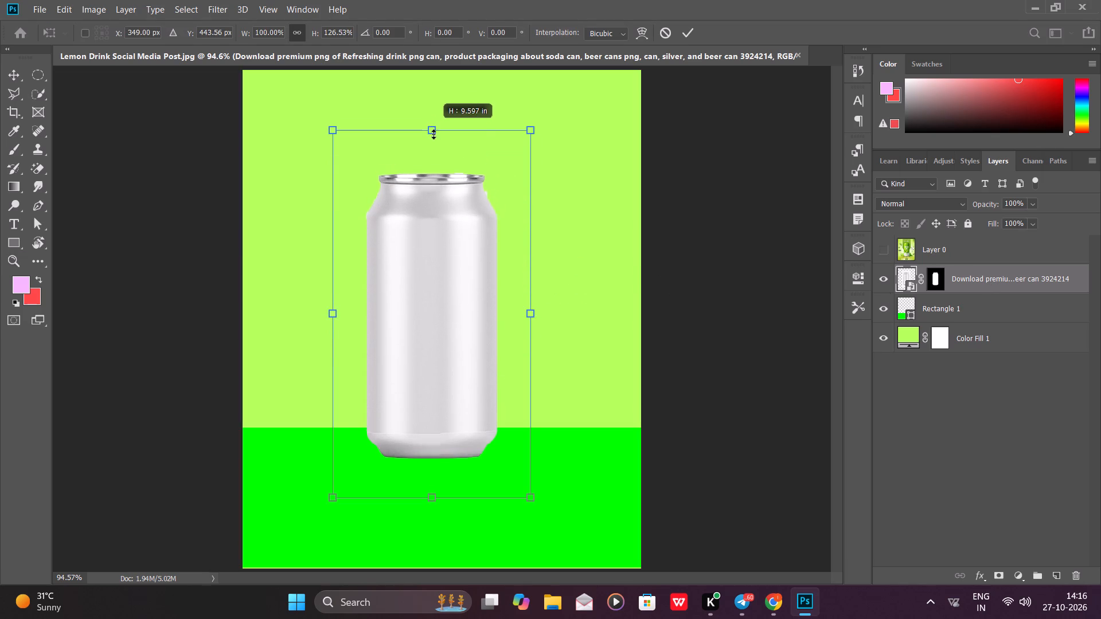
pyautogui.keyDown('shift'); pyautogui.moveTo(434, 134); pyautogui.dragTo(442, 147); pyautogui.keyUp('shift')
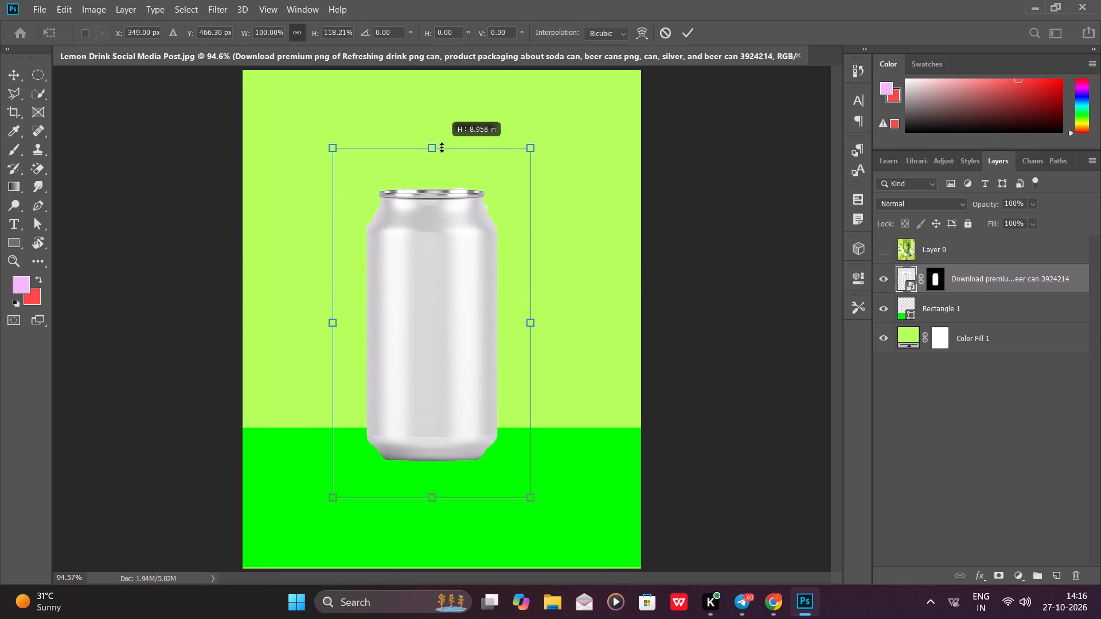
pyautogui.keyDown('shift'); pyautogui.moveTo(442, 147); pyautogui.dragTo(444, 156); pyautogui.keyUp('shift')
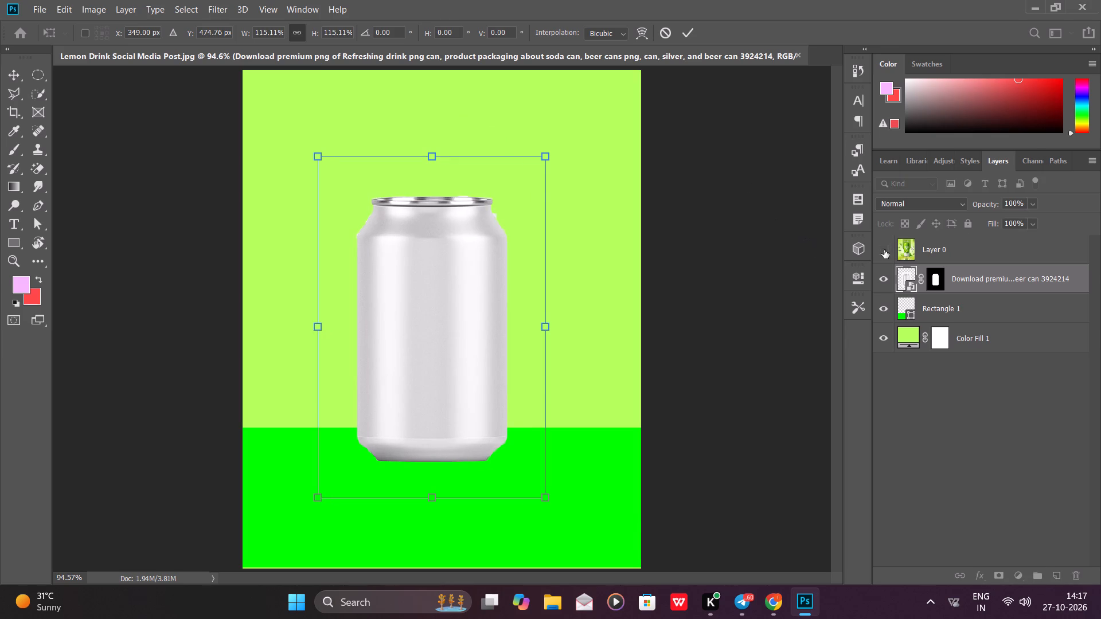
pyautogui.doubleClick(884, 250)
pyautogui.hotkey('ctrl', 'z')
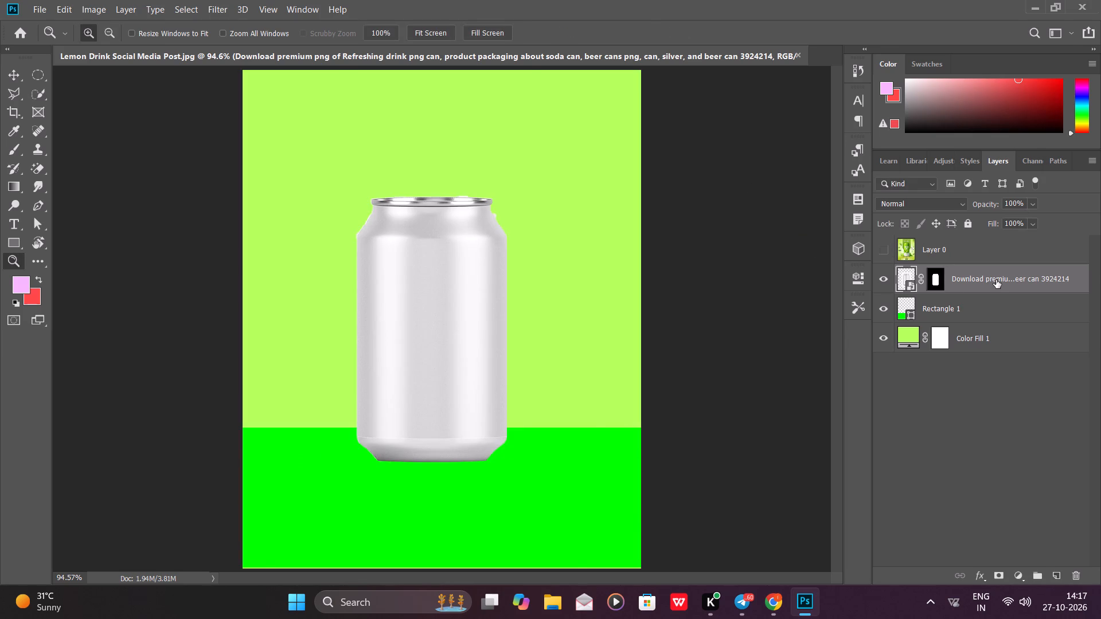
# Resize the can to about 90% width and 107% height to match the reference can, centering it horizontally on the canvas.
pyautogui.click(884, 246)
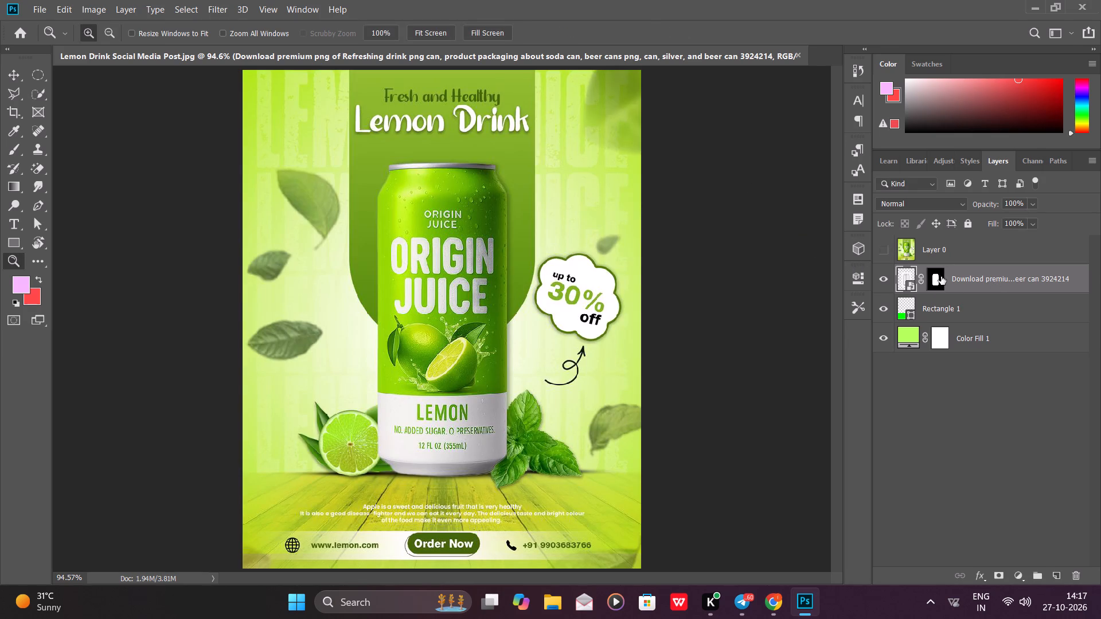
pyautogui.hotkey('ctrl', 't')
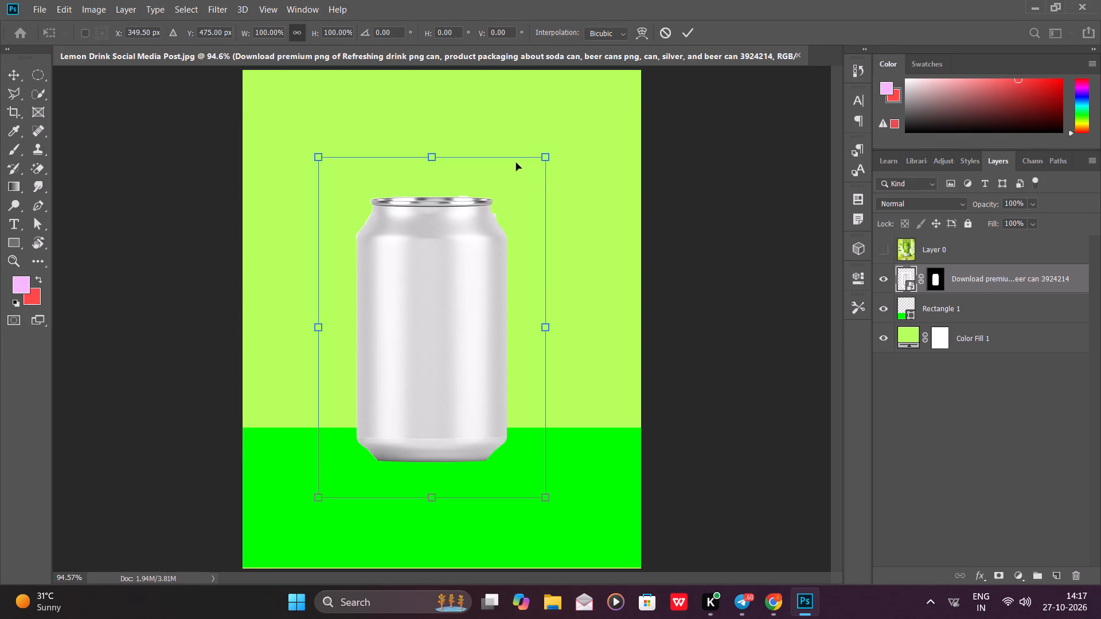
pyautogui.moveTo(547, 154); pyautogui.dragTo(521, 187)
pyautogui.moveTo(490, 279); pyautogui.dragTo(504, 287)
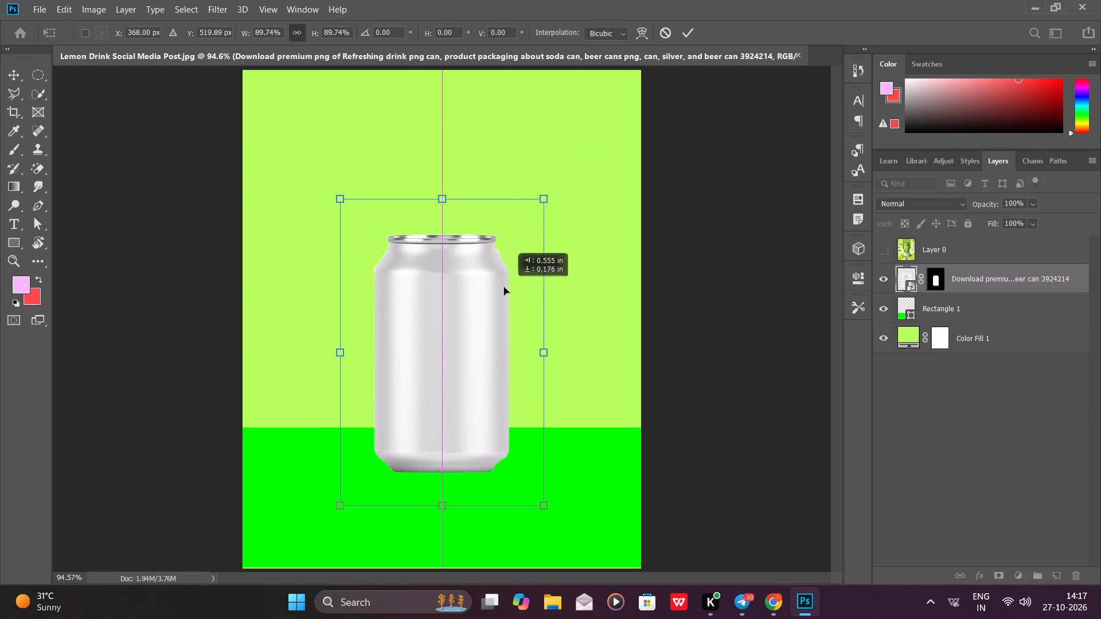
pyautogui.moveTo(504, 287); pyautogui.dragTo(508, 300)
pyautogui.keyDown('shift'); pyautogui.moveTo(443, 213); pyautogui.dragTo(446, 155); pyautogui.keyUp('shift')
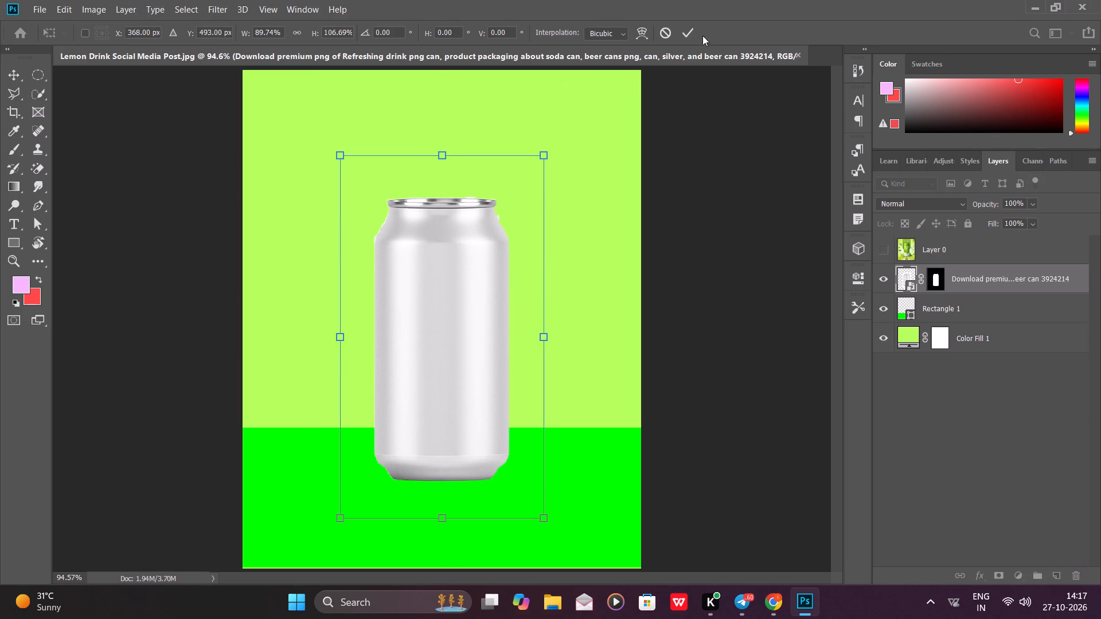
pyautogui.click(693, 34)
# Compare the can's size and position with the reference post by switching the reference layer's visibility on and off.
pyautogui.click(991, 249)
pyautogui.click(887, 252)
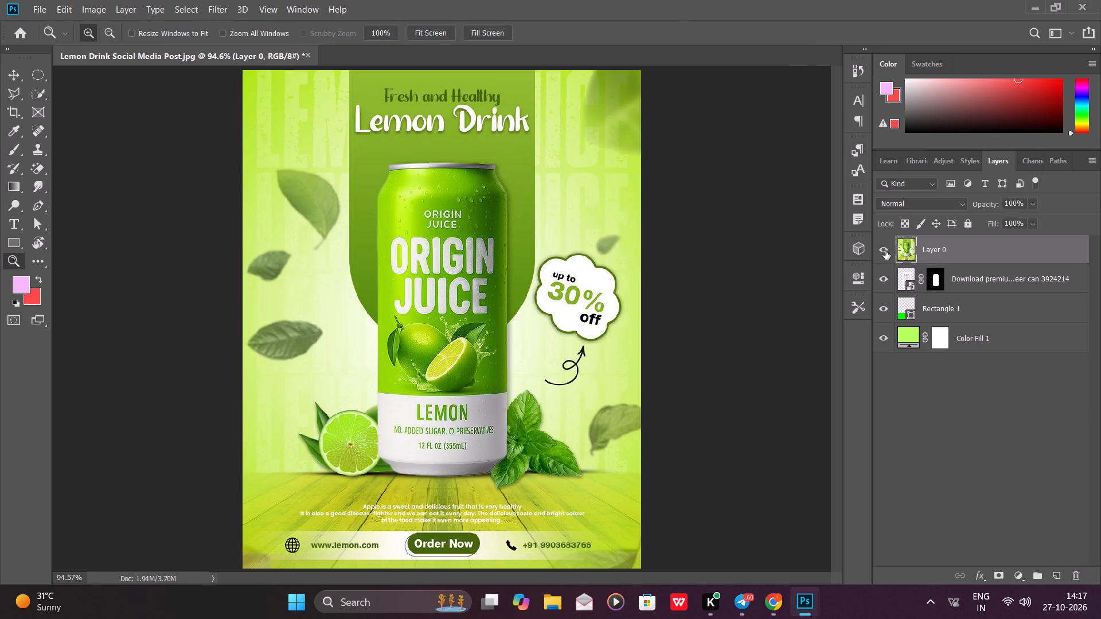
pyautogui.tripleClick(885, 251)
pyautogui.click(885, 251)
pyautogui.click(885, 251)
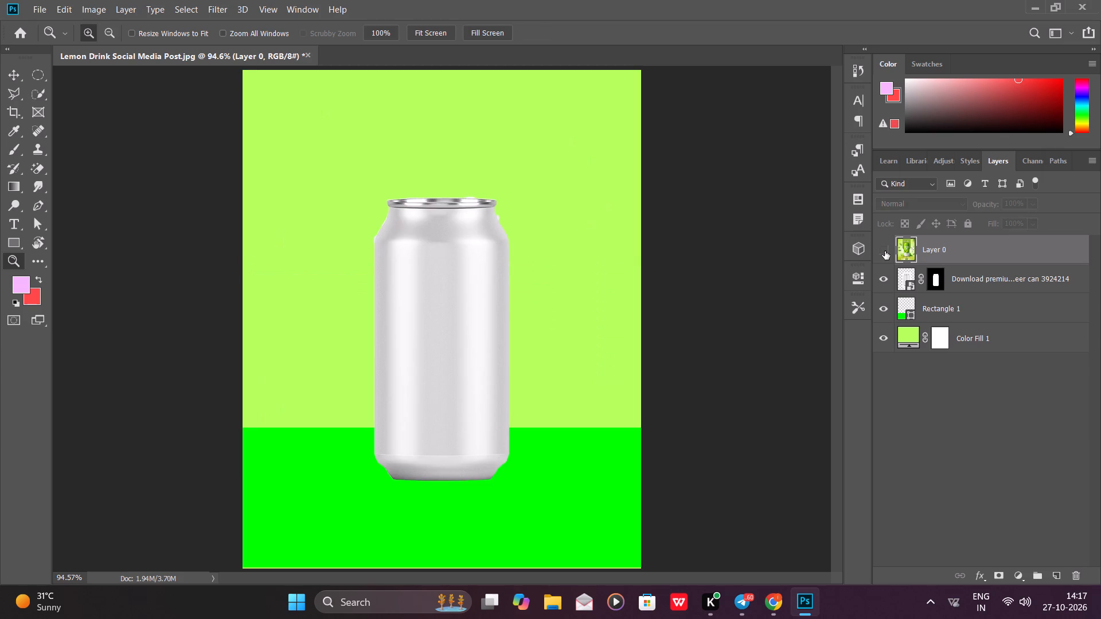
pyautogui.click(885, 251)
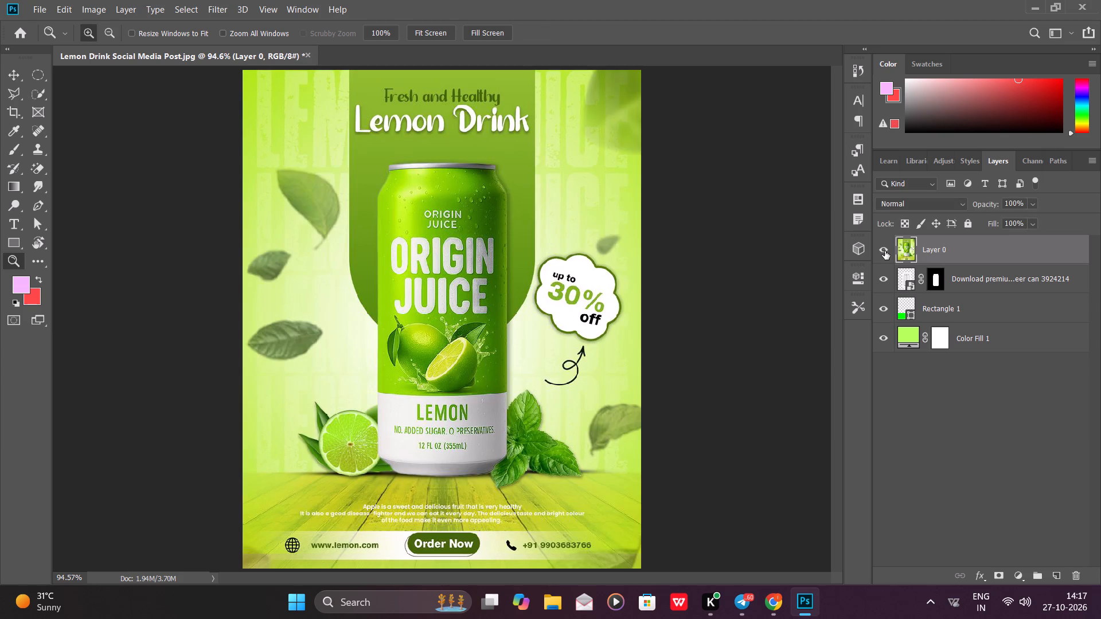
pyautogui.click(885, 251)
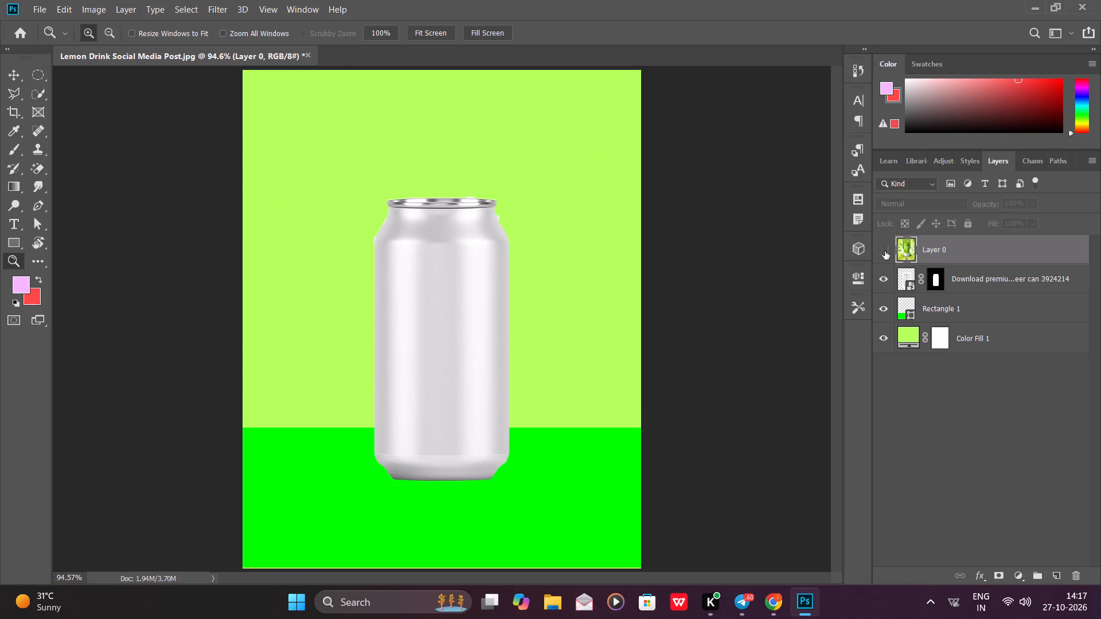
pyautogui.click(885, 251)
pyautogui.doubleClick(885, 251)
pyautogui.click(885, 251)
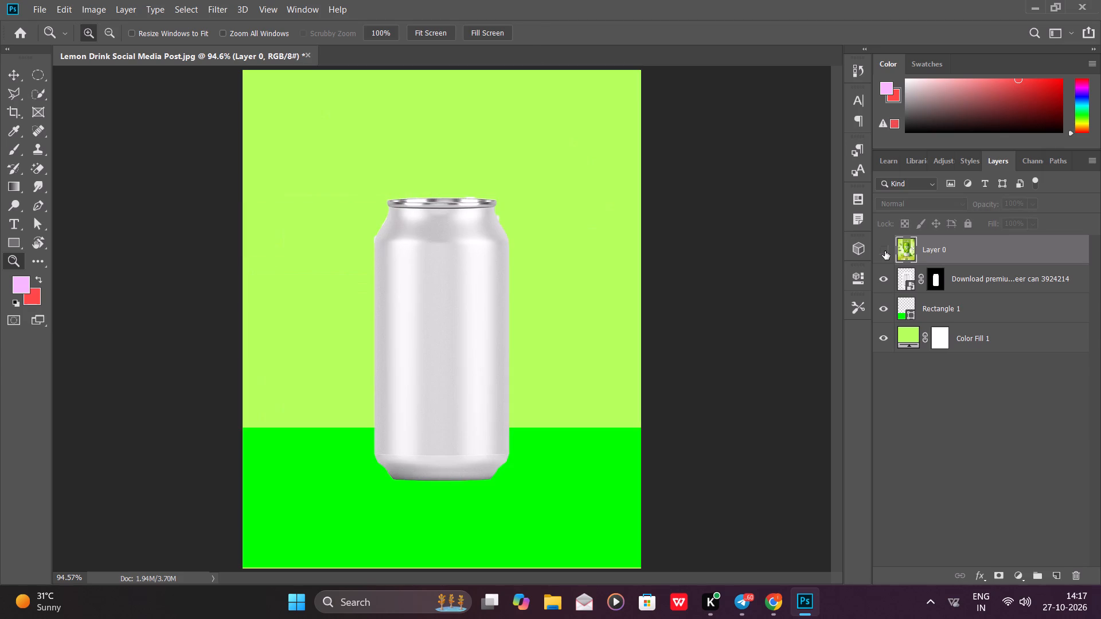
pyautogui.click(885, 251)
pyautogui.click(885, 251)
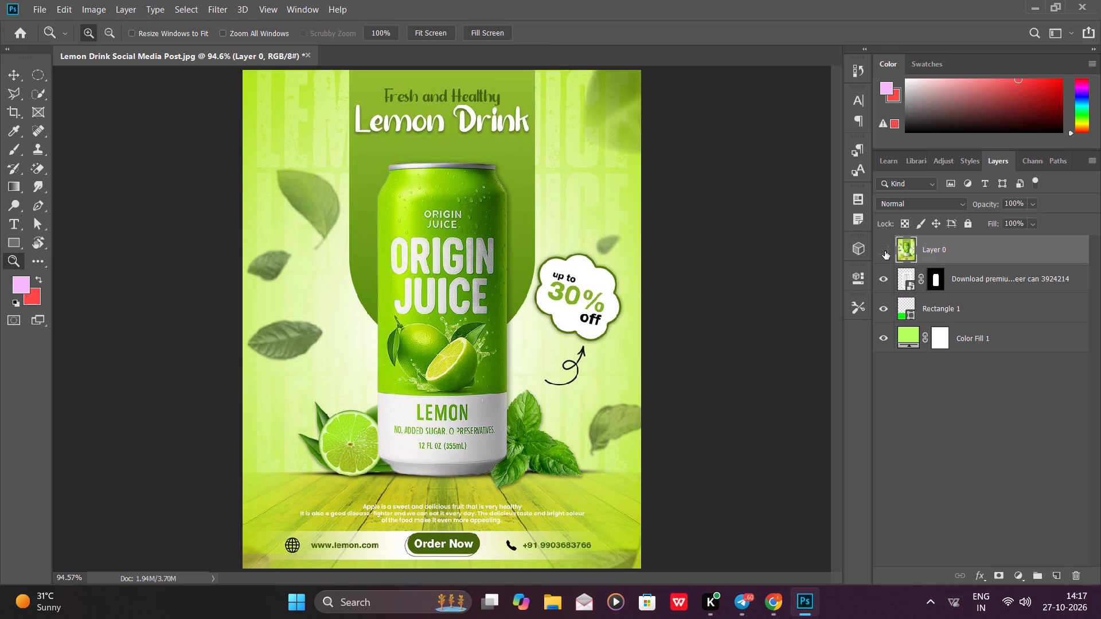
pyautogui.click(885, 251)
# Place the neon yellow lime slice image as an embedded layer at its default size.
pyautogui.click(47, 3)
pyautogui.click(120, 266)
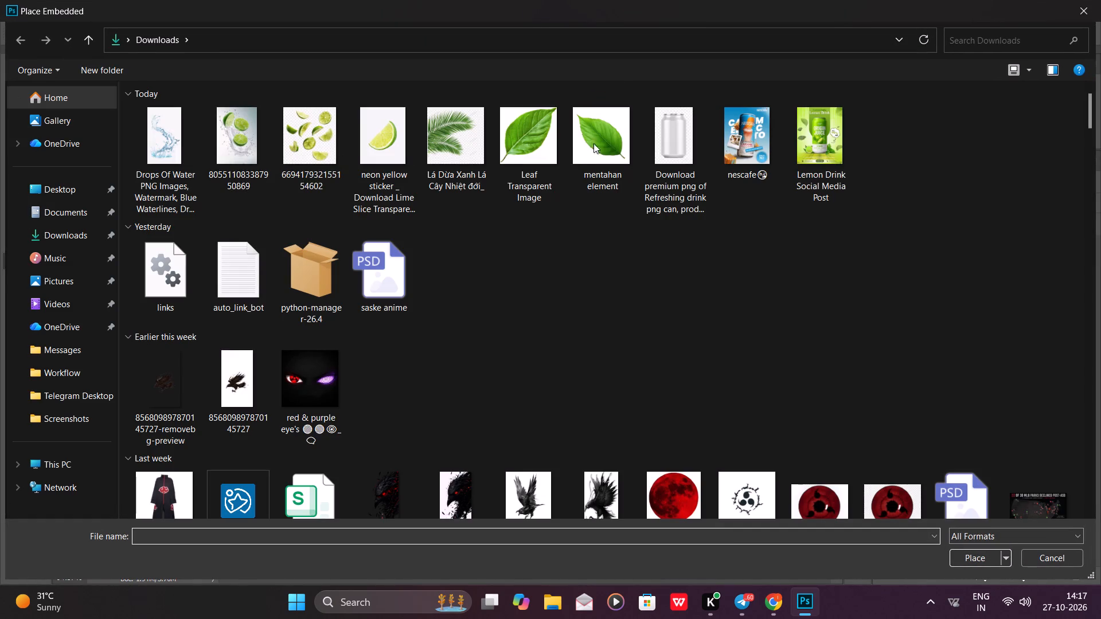
pyautogui.doubleClick(387, 133)
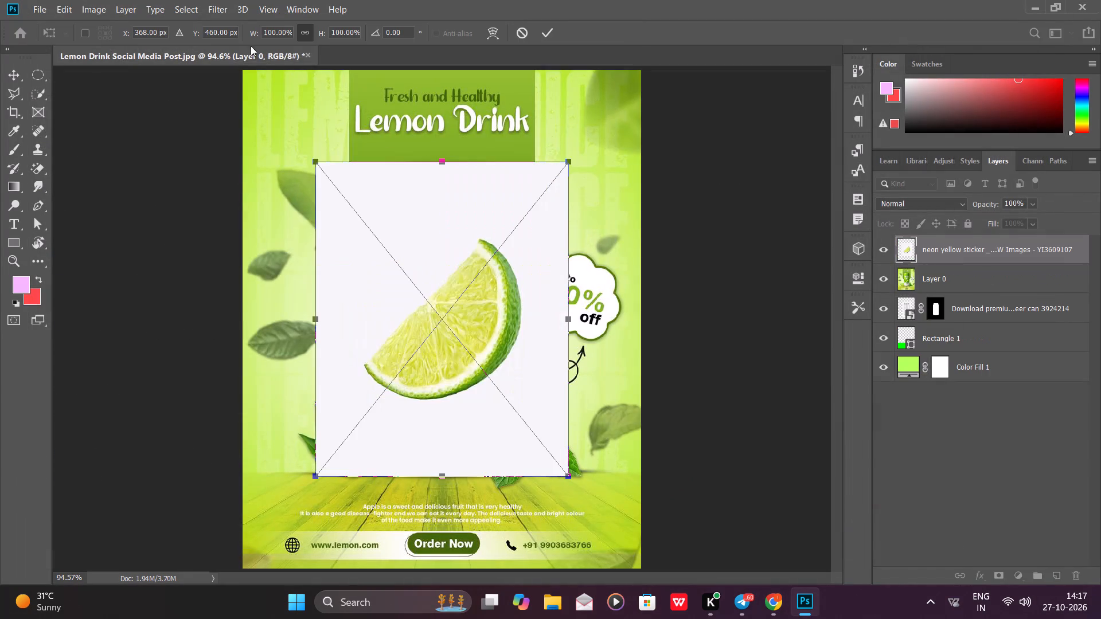
pyautogui.click(178, 6)
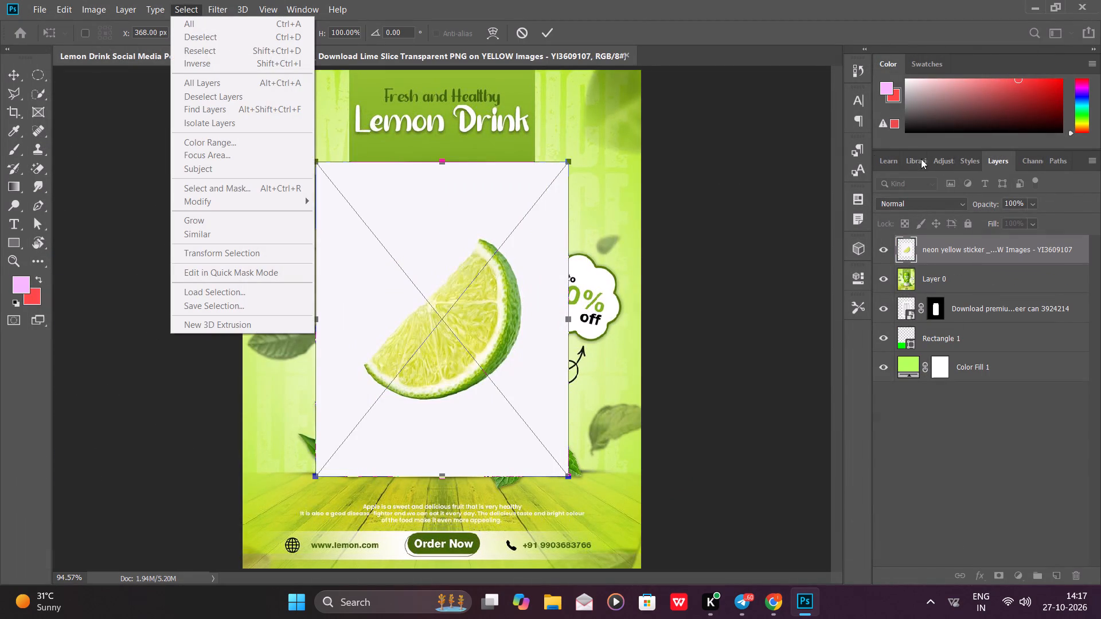
pyautogui.moveTo(543, 34); pyautogui.dragTo(535, 35)
pyautogui.click(187, 11)
pyautogui.click(546, 41)
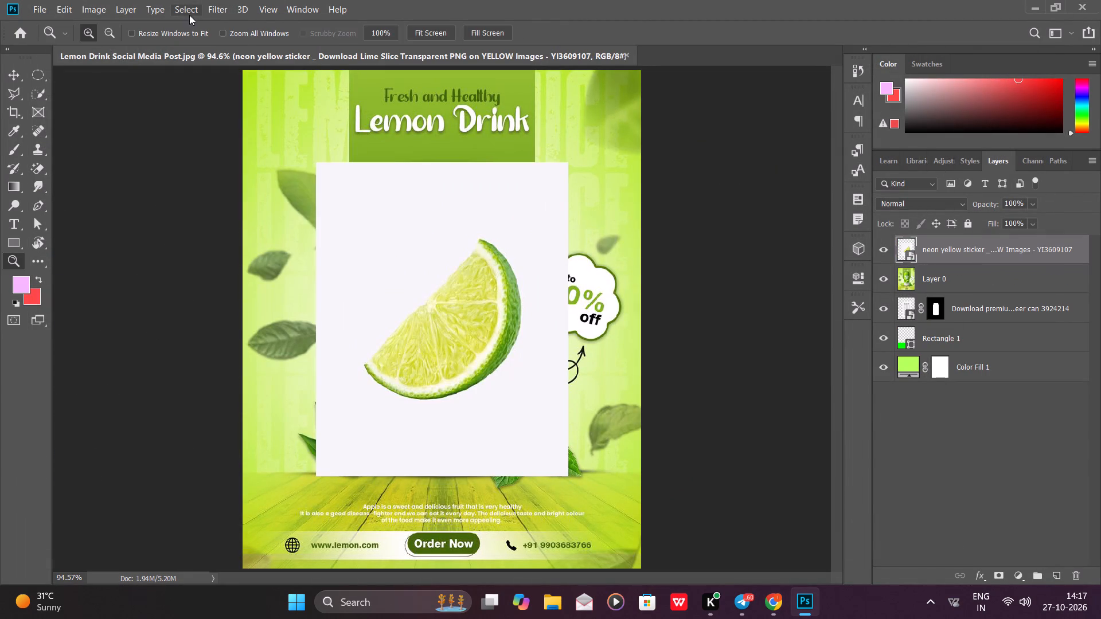
# Select the lime slice as the subject and mask out its white background.
pyautogui.click(186, 13)
pyautogui.click(227, 167)
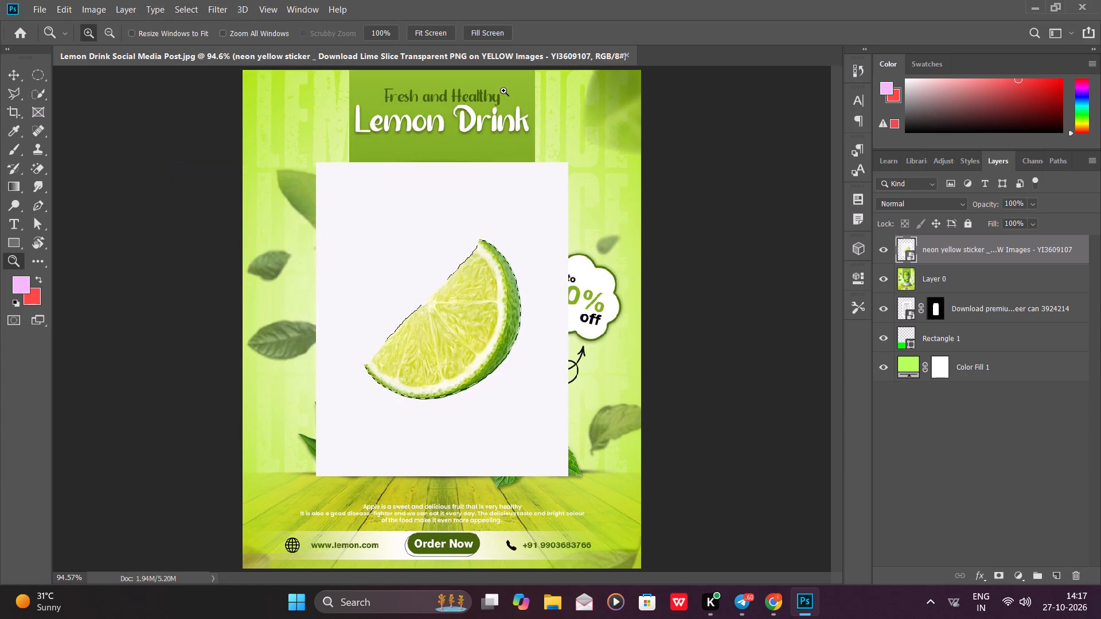
pyautogui.click(997, 576)
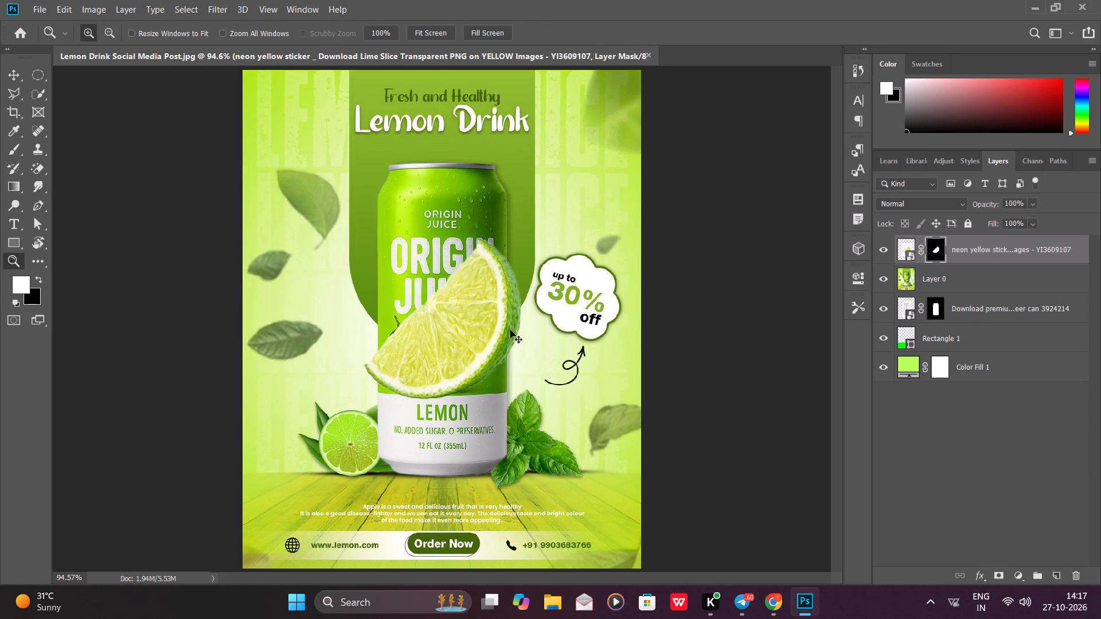
# Examine the masked lime slice's edges up close and check it against the whole flyer.
pyautogui.hotkey('ctrl', '=')
pyautogui.hotkey('ctrl', '=')
pyautogui.hotkey('ctrl', '=')
pyautogui.press('space')
pyautogui.press('space')
pyautogui.press('space')
pyautogui.press('space')
pyautogui.press('space')
pyautogui.press('space')
pyautogui.press('space')
pyautogui.press('space')
pyautogui.press('space')
pyautogui.press('space')
pyautogui.press('space')
pyautogui.press('space')
pyautogui.press('space')
pyautogui.press('space')
pyautogui.press('space')
pyautogui.press('space')
pyautogui.press('space')
pyautogui.press('space')
pyautogui.press('space')
pyautogui.press('space')
pyautogui.moveTo(658, 345); pyautogui.dragTo(503, 371)
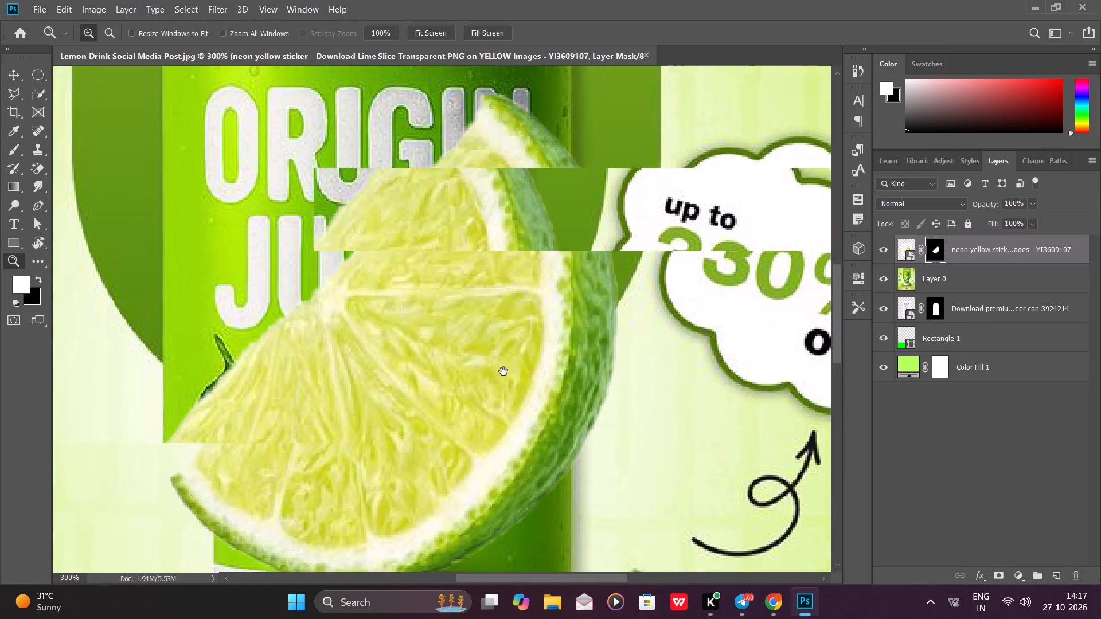
pyautogui.moveTo(503, 371); pyautogui.dragTo(663, 361)
pyautogui.hotkey('ctrl', '-')
pyautogui.hotkey('ctrl', '-')
pyautogui.hotkey('ctrl', '-')
pyautogui.hotkey('ctrl', '-')
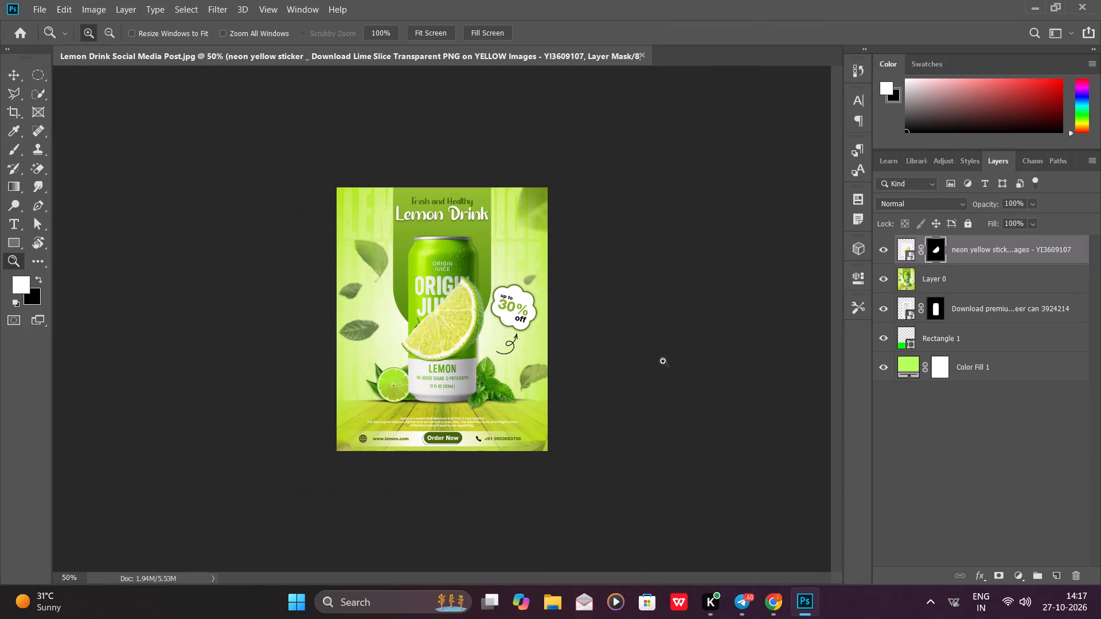
pyautogui.hotkey('ctrl', '=')
pyautogui.hotkey('ctrl', '=')
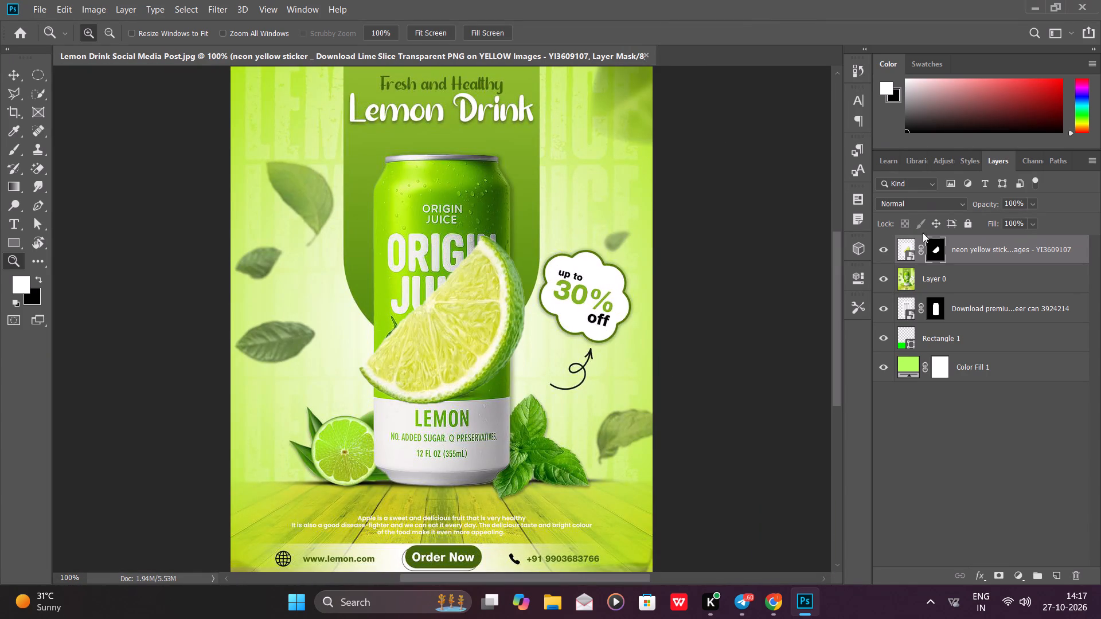
# Hide the reference post layer and move it above the lime slice in the layer stack.
pyautogui.moveTo(885, 278); pyautogui.dragTo(892, 279)
pyautogui.moveTo(952, 281); pyautogui.dragTo(960, 253)
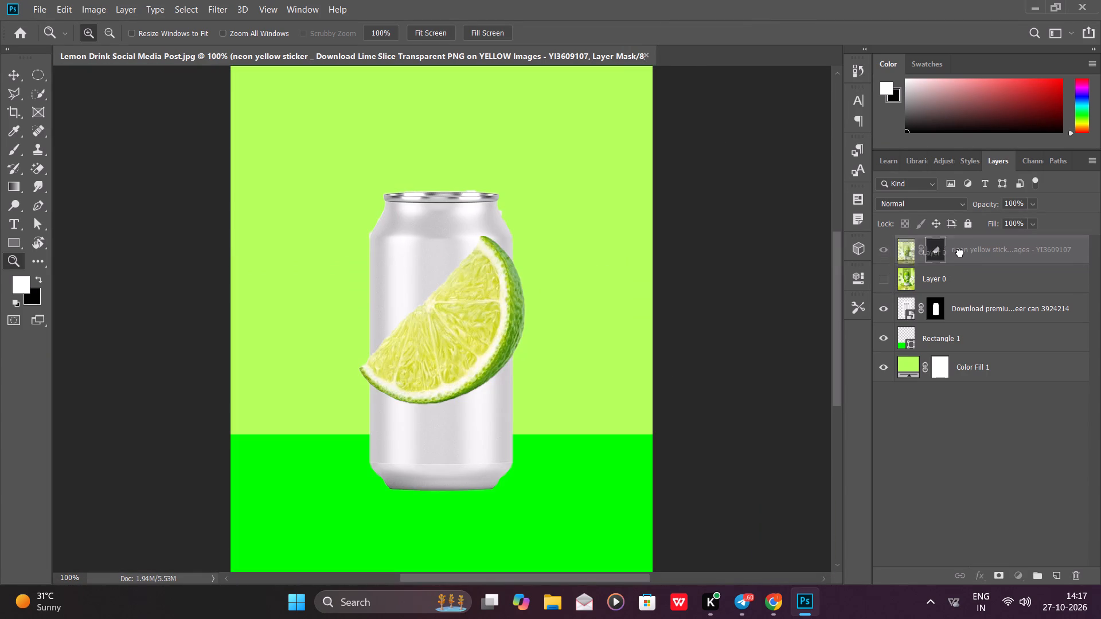
pyautogui.moveTo(960, 253); pyautogui.dragTo(962, 236)
# Rotate the lime slice about 110.5°, scale it to about 30.4%, and place it beside the can's lower left side.
pyautogui.click(982, 277)
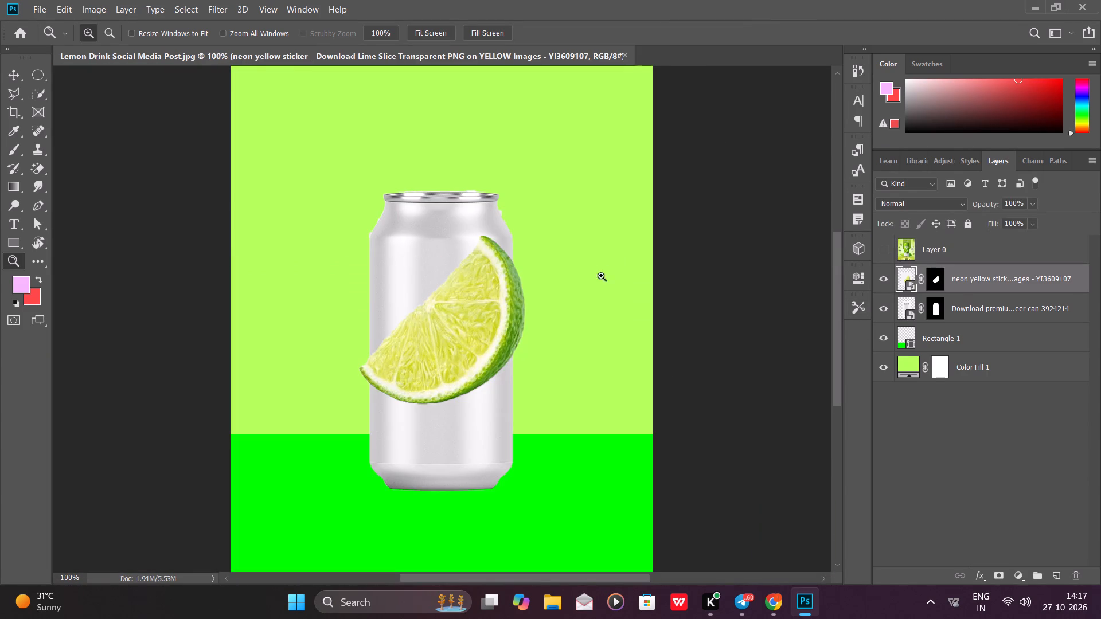
pyautogui.keyDown('ctrl'); pyautogui.click(410, 264); pyautogui.keyUp('ctrl')
pyautogui.hotkey('ctrl', 't')
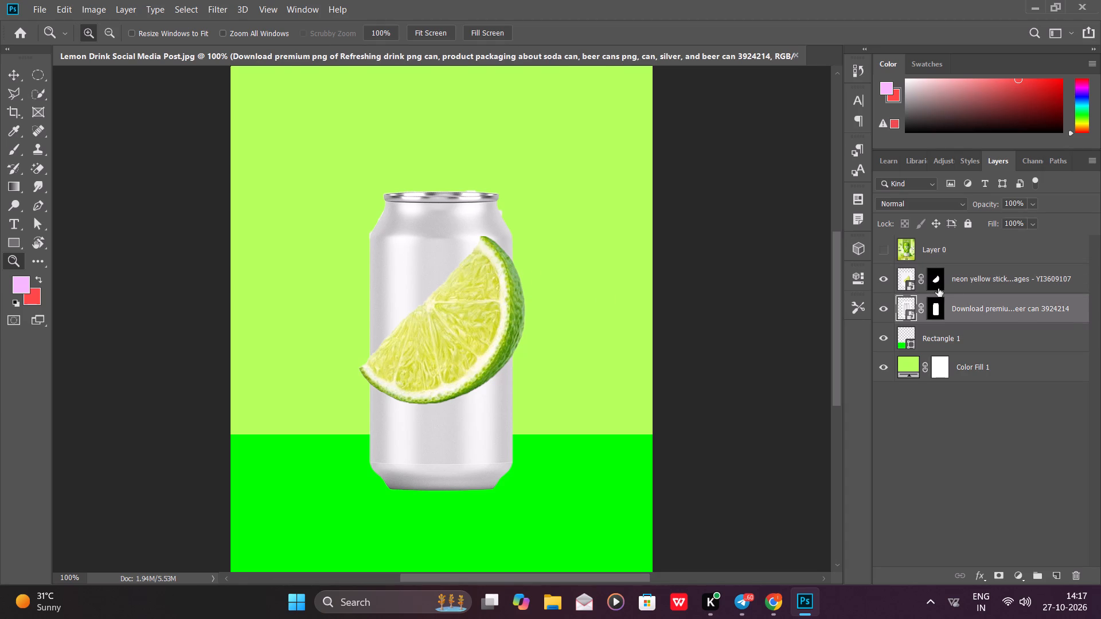
pyautogui.click(956, 281)
pyautogui.hotkey('ctrl', 't')
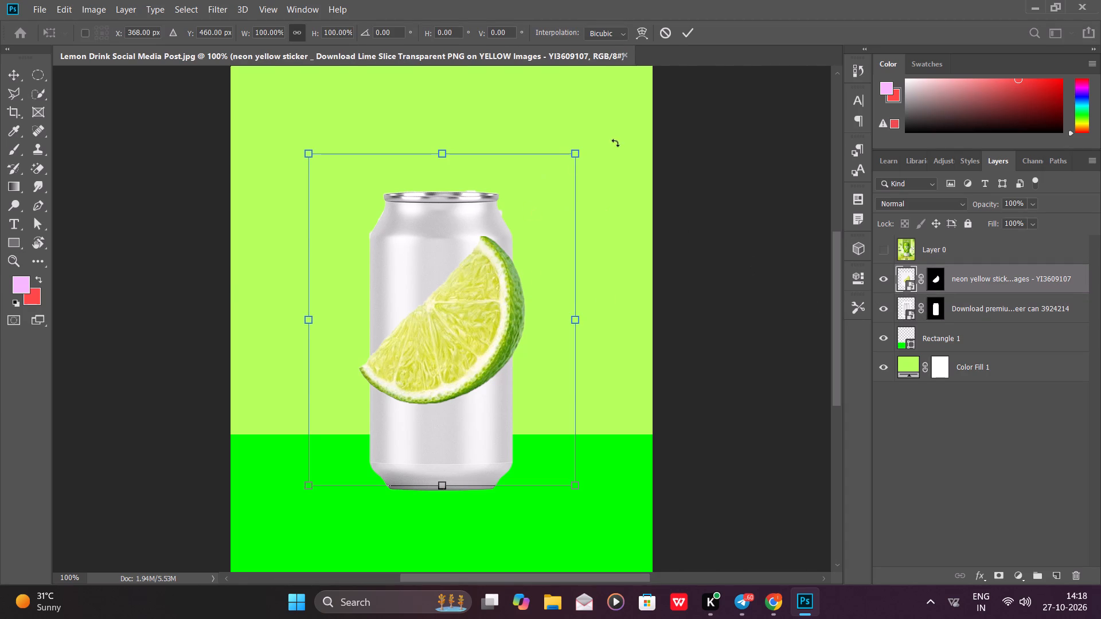
pyautogui.moveTo(608, 134); pyautogui.dragTo(527, 483)
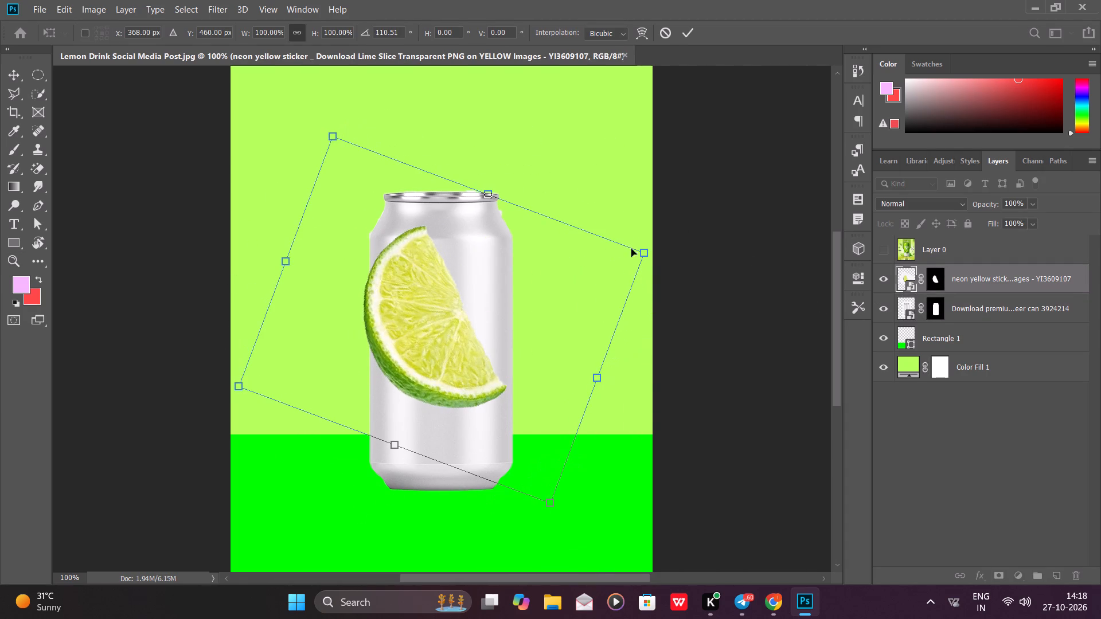
pyautogui.moveTo(647, 253); pyautogui.dragTo(365, 343)
pyautogui.moveTo(306, 381); pyautogui.dragTo(292, 323)
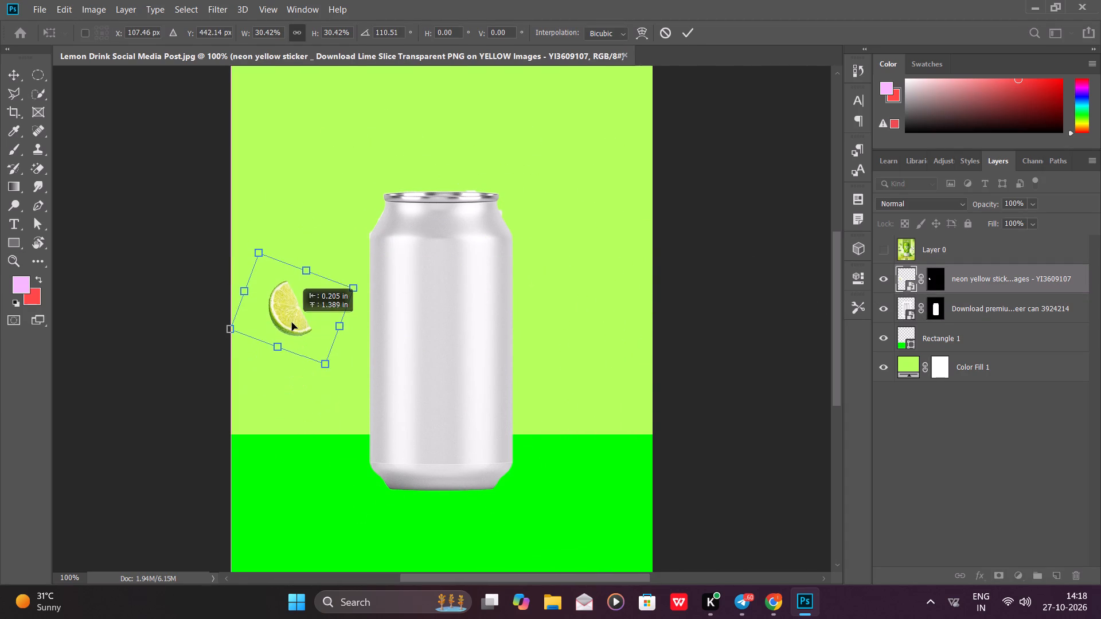
pyautogui.moveTo(292, 323); pyautogui.dragTo(321, 398)
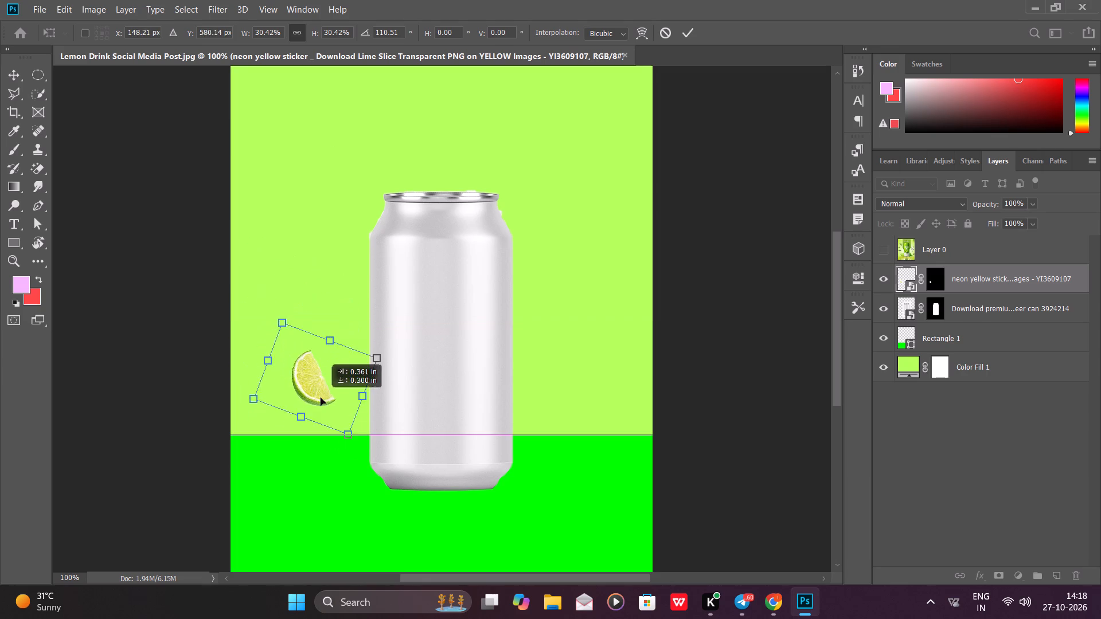
pyautogui.moveTo(321, 398); pyautogui.dragTo(311, 361)
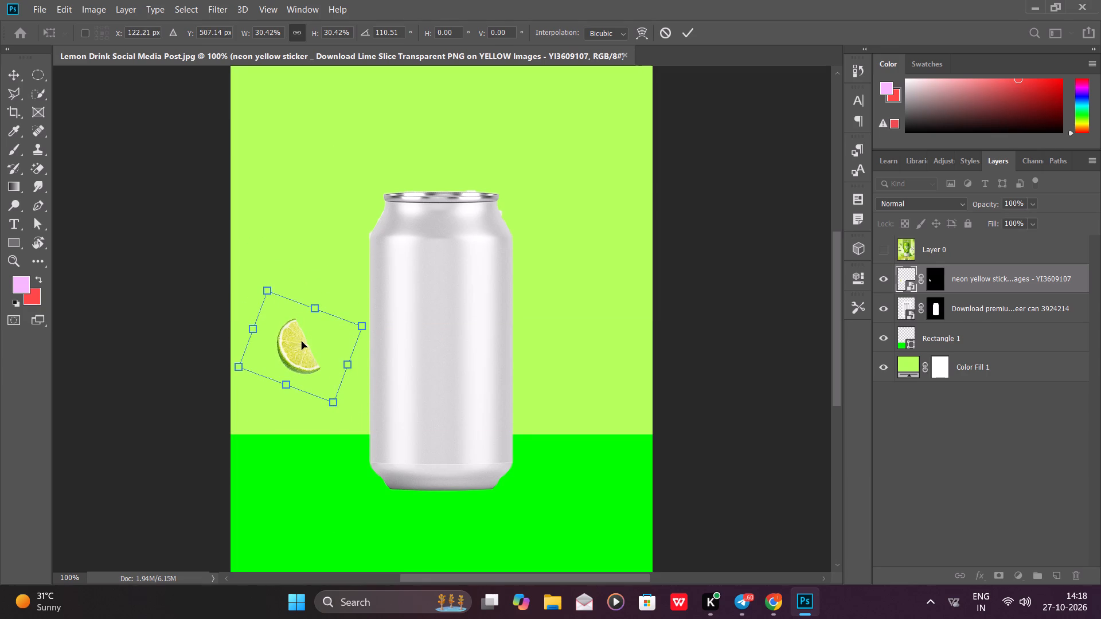
pyautogui.press('Return')
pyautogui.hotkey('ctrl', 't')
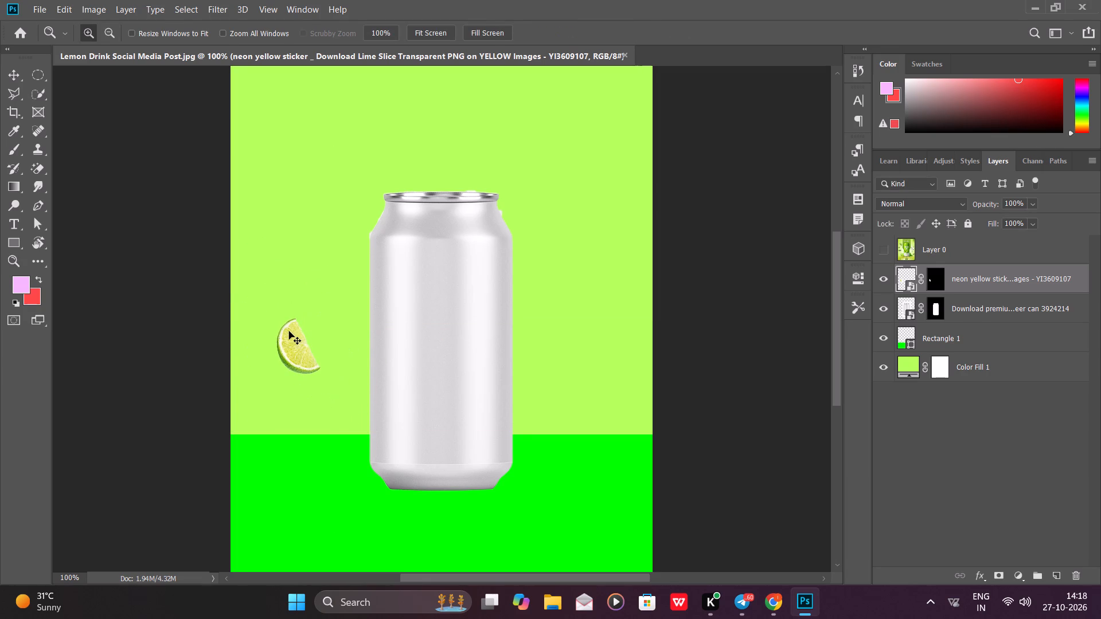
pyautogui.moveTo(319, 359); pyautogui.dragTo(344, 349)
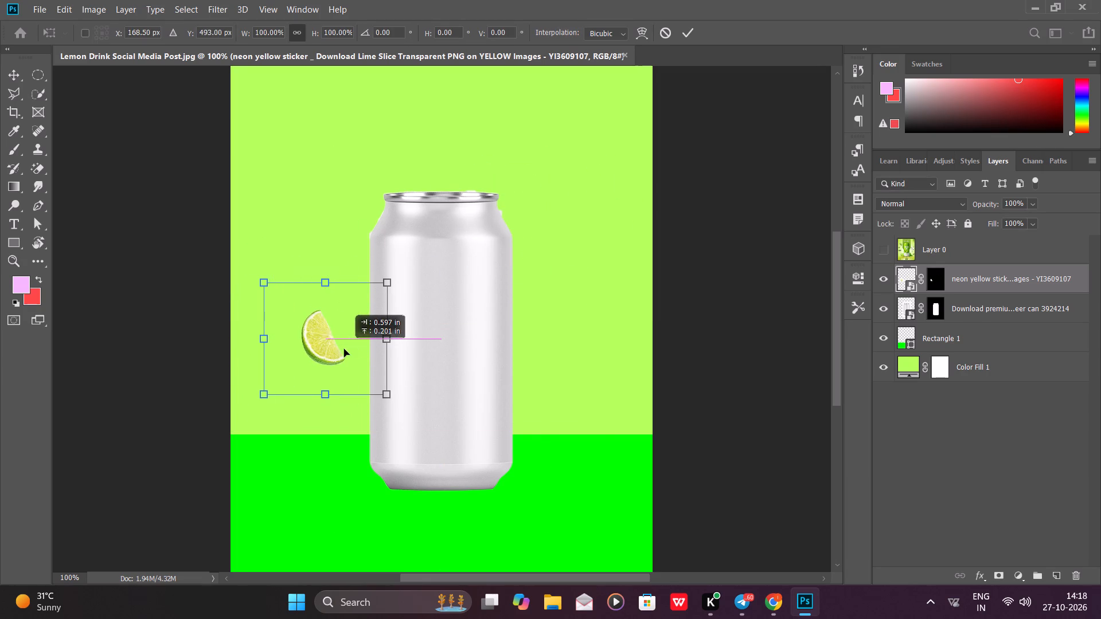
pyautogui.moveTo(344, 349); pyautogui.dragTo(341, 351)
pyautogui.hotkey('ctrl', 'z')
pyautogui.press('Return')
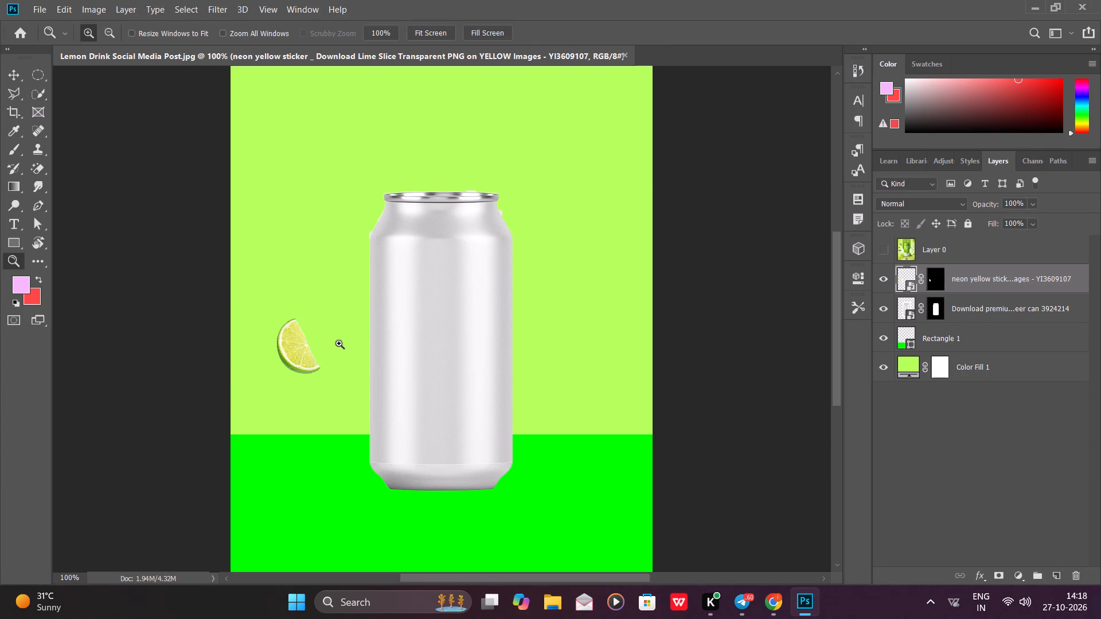
# Duplicate the small lime slice and move the copy to the upper right of the can.
pyautogui.hotkey('ctrl', 'j')
pyautogui.hotkey('ctrl', 't')
pyautogui.moveTo(305, 355); pyautogui.dragTo(412, 293)
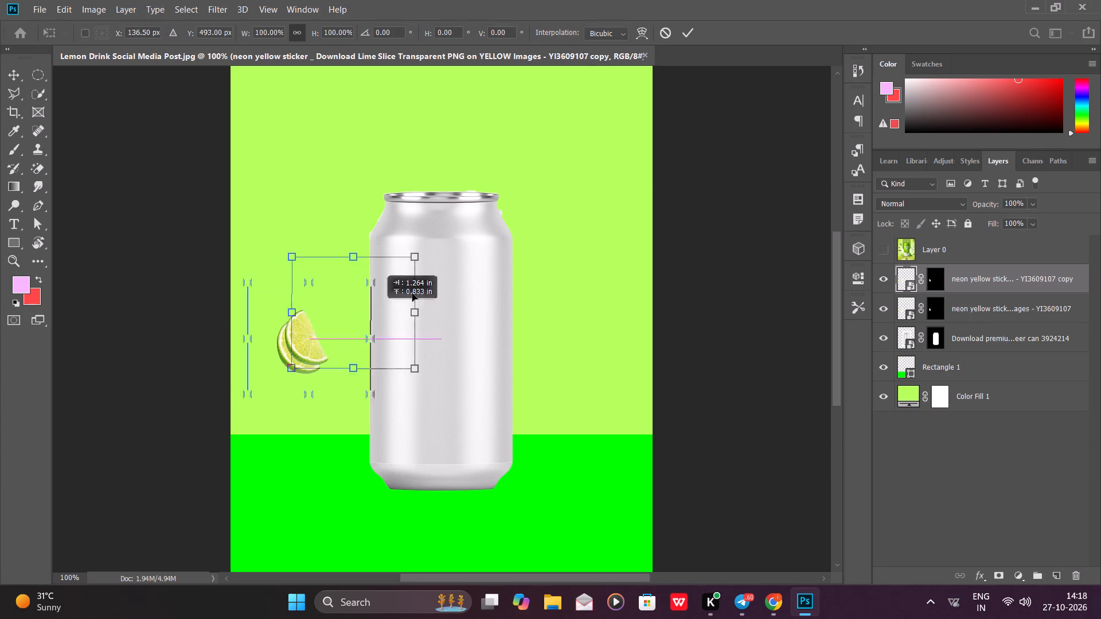
pyautogui.moveTo(412, 293); pyautogui.dragTo(570, 194)
# Flip the lime slice copy horizontally and enlarge it to about 169% width and 145% height, keeping it at the can's upper right.
pyautogui.rightClick(570, 194)
pyautogui.moveTo(608, 372); pyautogui.dragTo(608, 366)
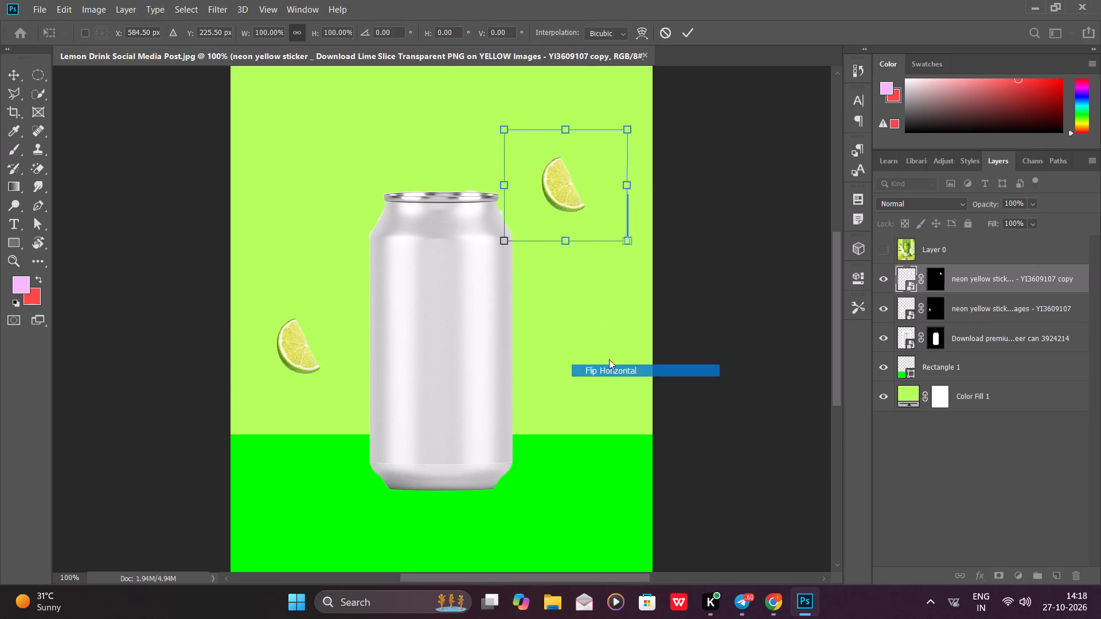
pyautogui.keyDown('shift'); pyautogui.moveTo(506, 242); pyautogui.dragTo(421, 294); pyautogui.keyUp('shift')
pyautogui.moveTo(574, 238); pyautogui.dragTo(672, 193)
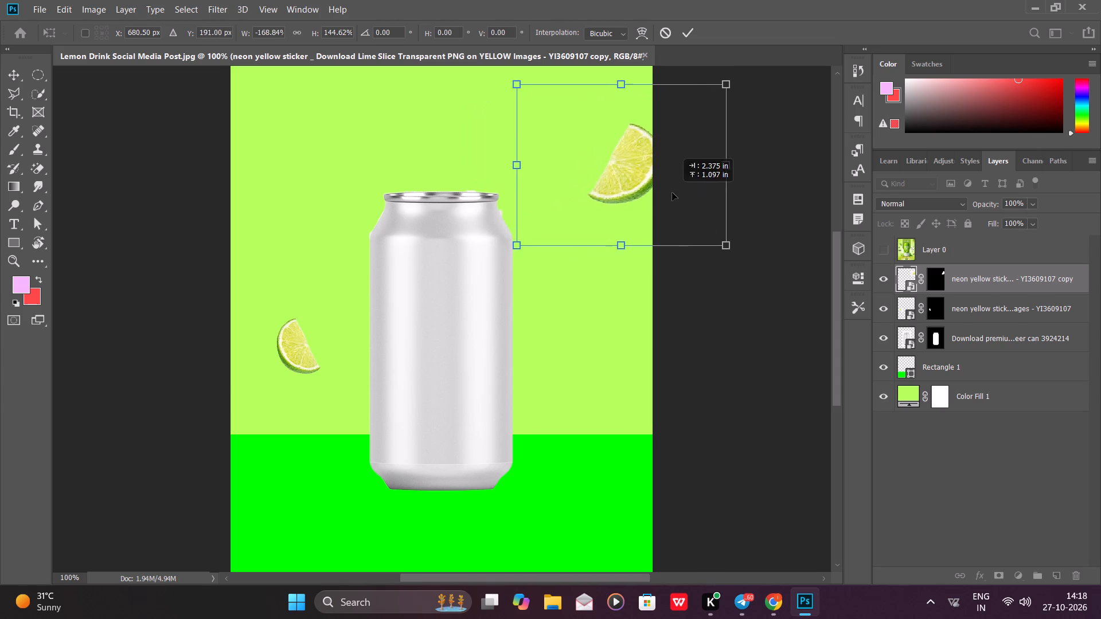
pyautogui.moveTo(672, 193); pyautogui.dragTo(627, 205)
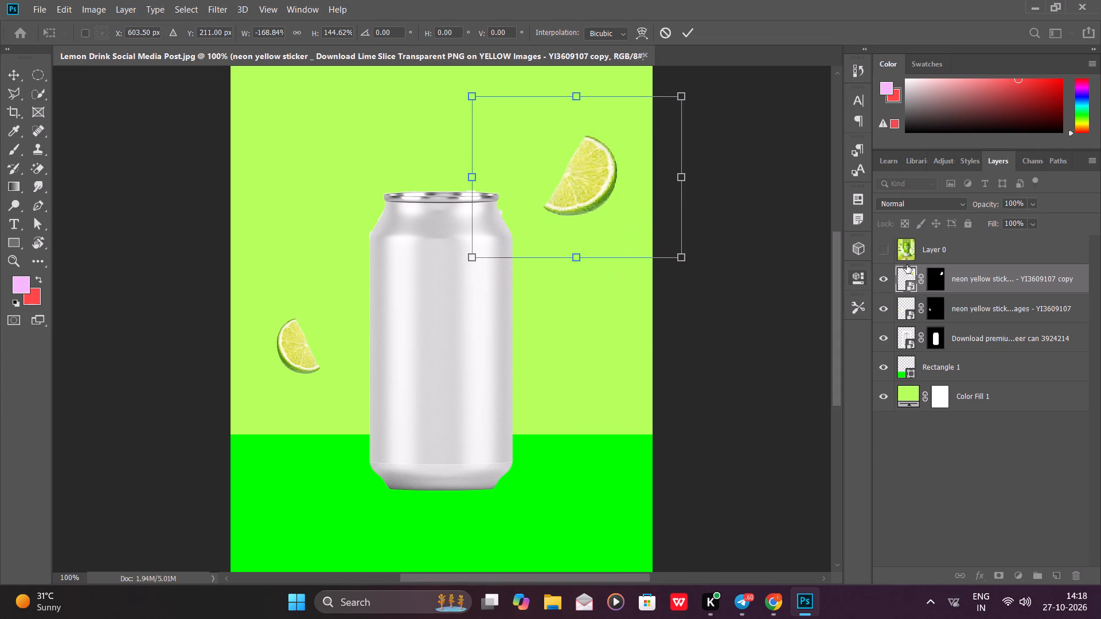
pyautogui.click(959, 265)
# Place Leaf Transparent Image as an embedded layer at the top of the stack, at its default size.
pyautogui.click(42, 8)
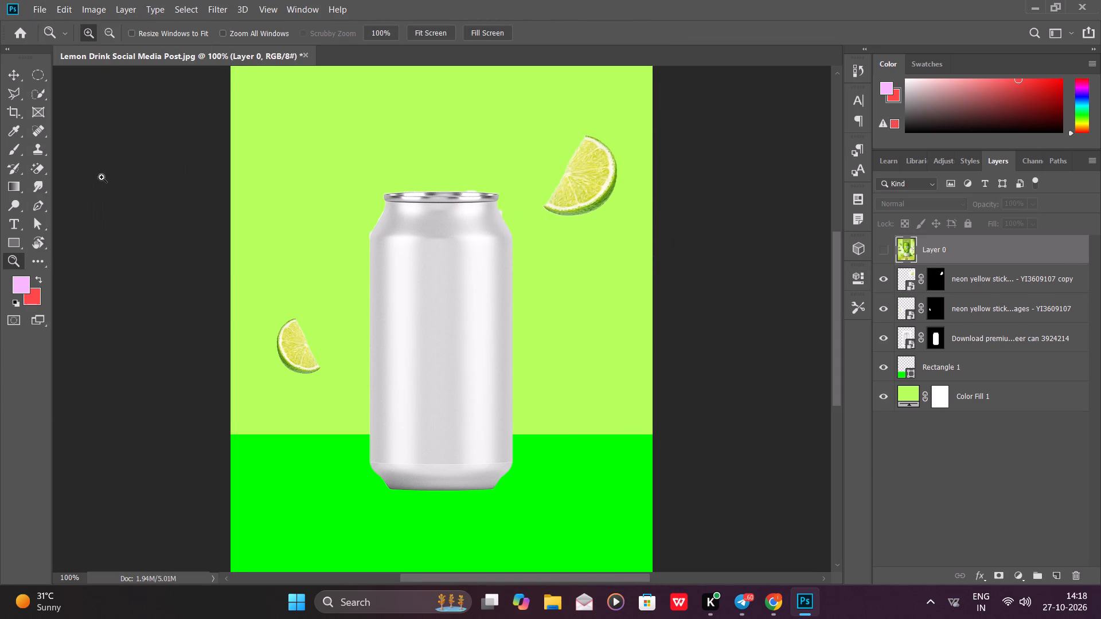
pyautogui.click(41, 8)
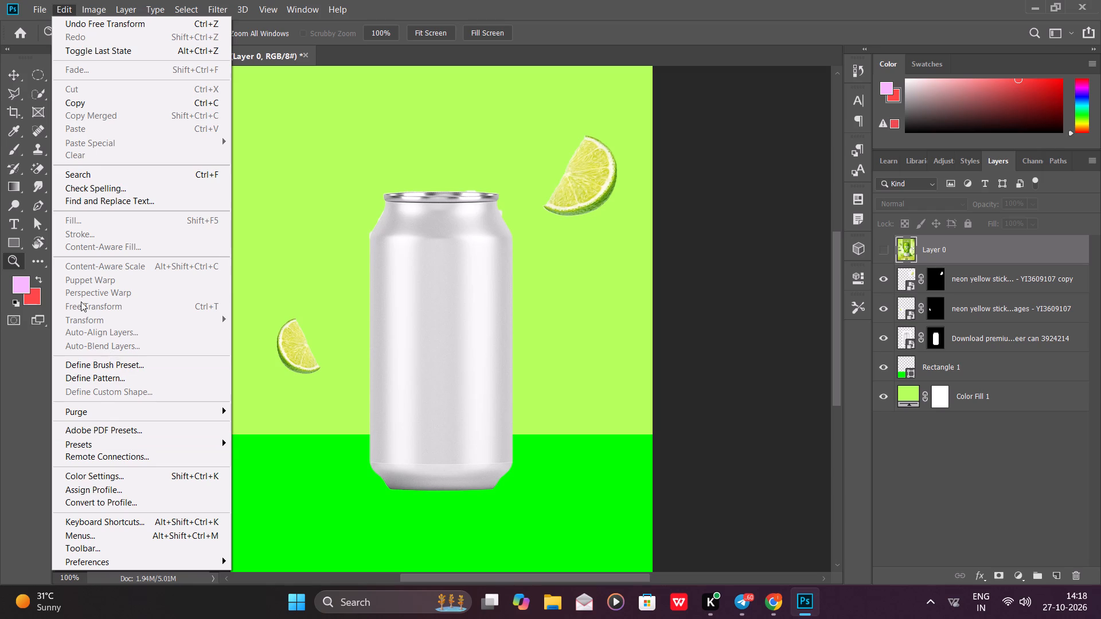
pyautogui.click(36, 11)
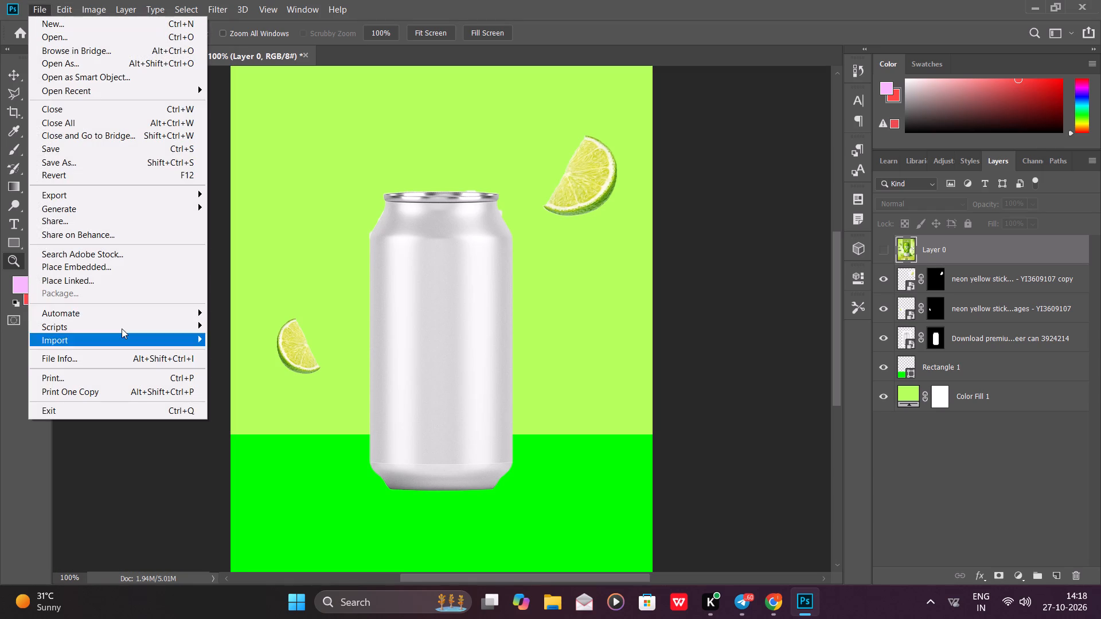
pyautogui.click(114, 264)
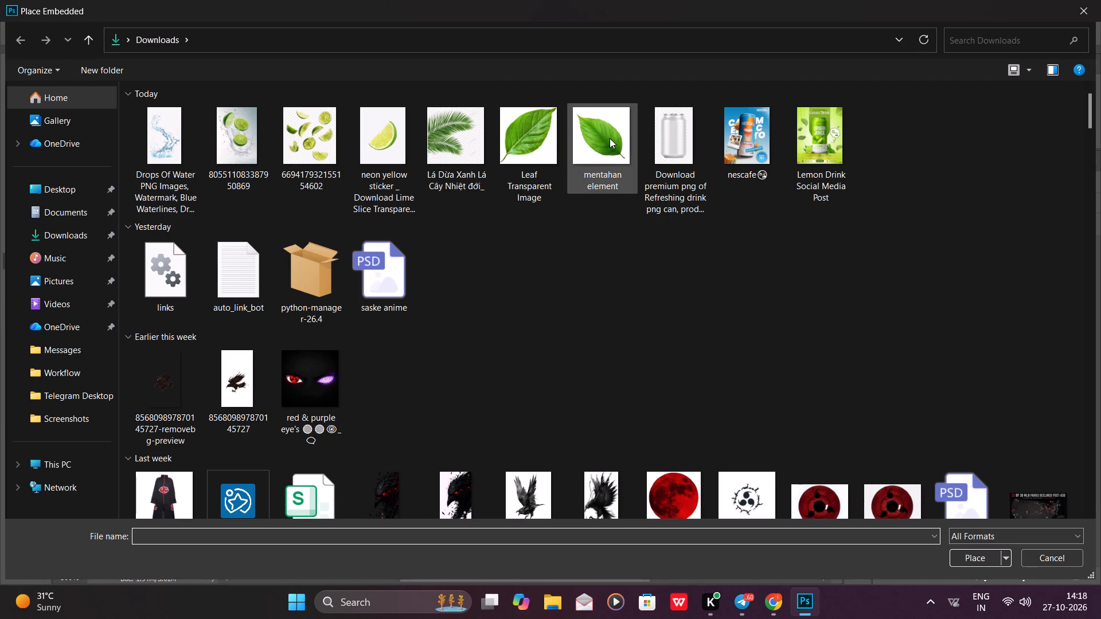
pyautogui.doubleClick(537, 142)
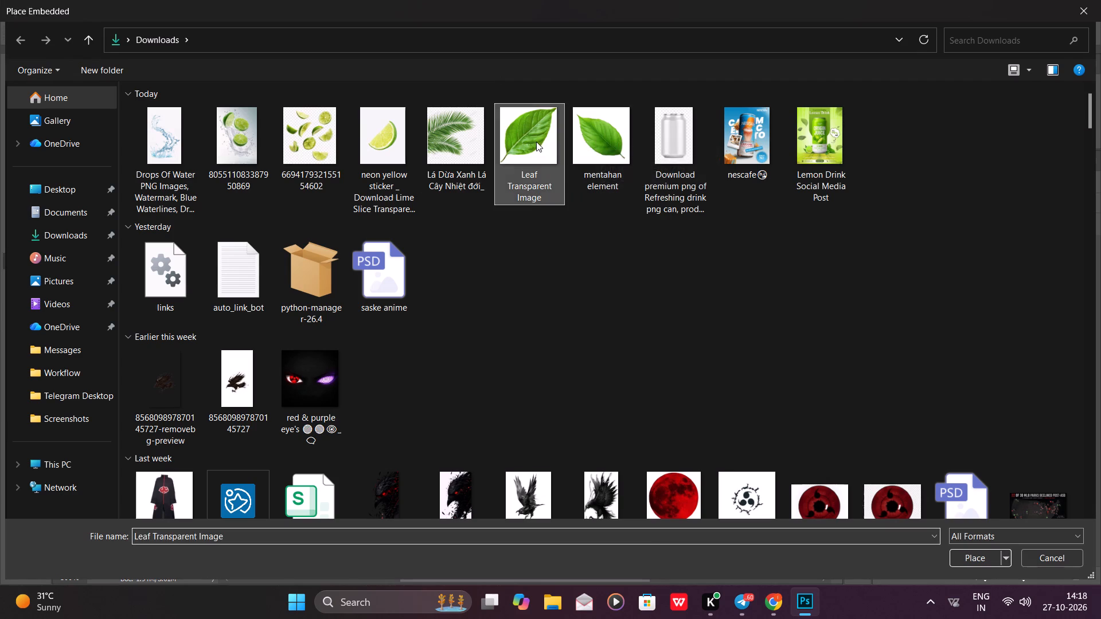
pyautogui.click(210, 11)
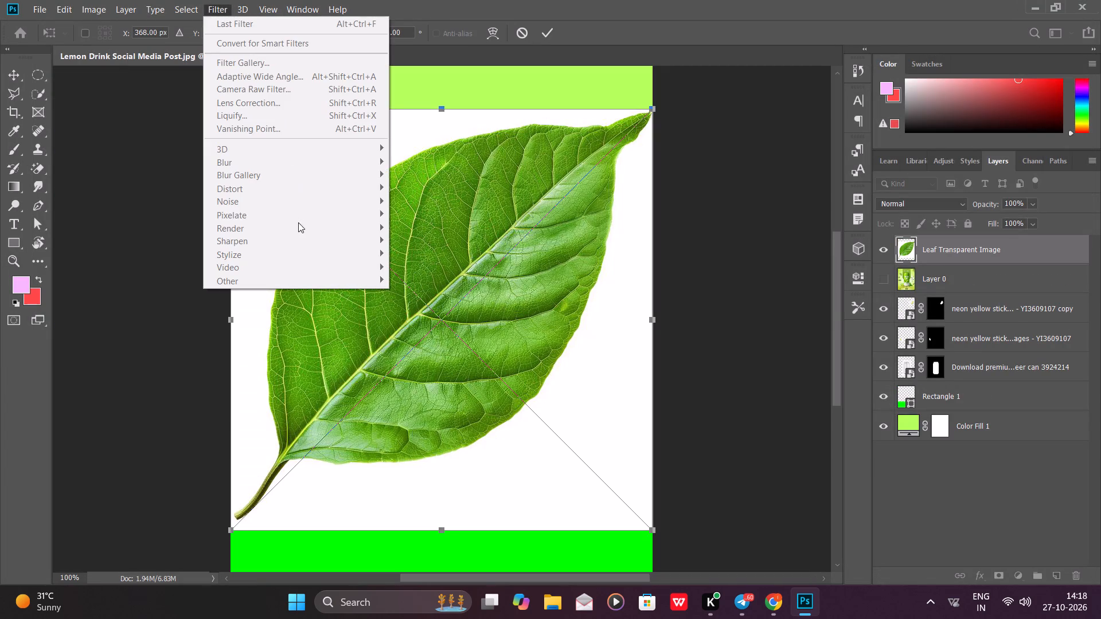
pyautogui.click(589, 91)
pyautogui.click(539, 32)
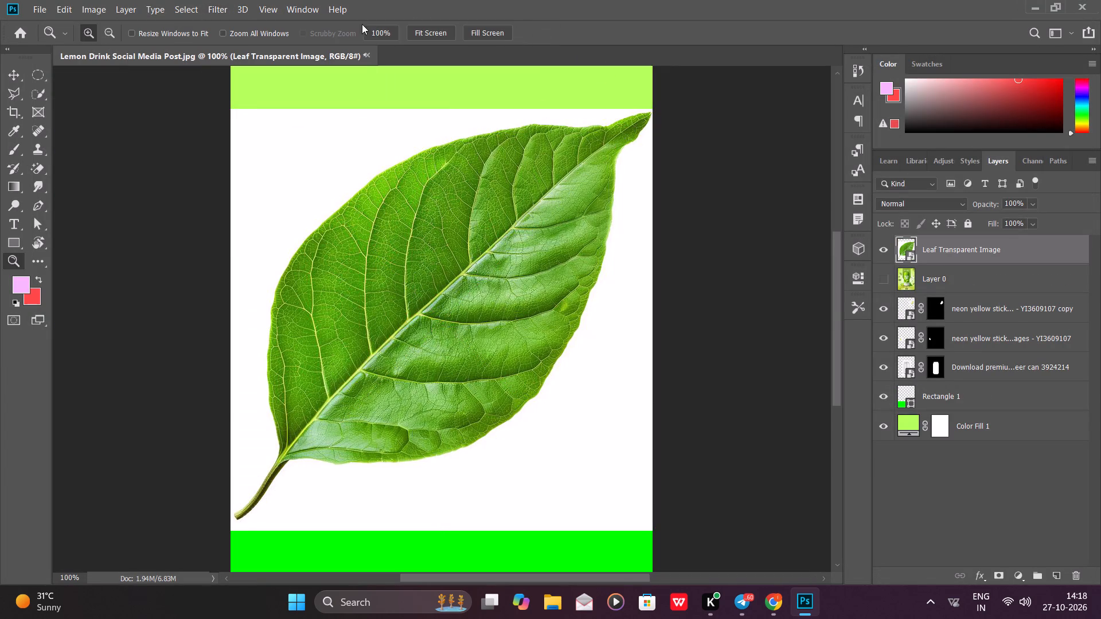
# Mask out the leaf image's white background using a Select Subject selection as the layer mask.
pyautogui.click(211, 10)
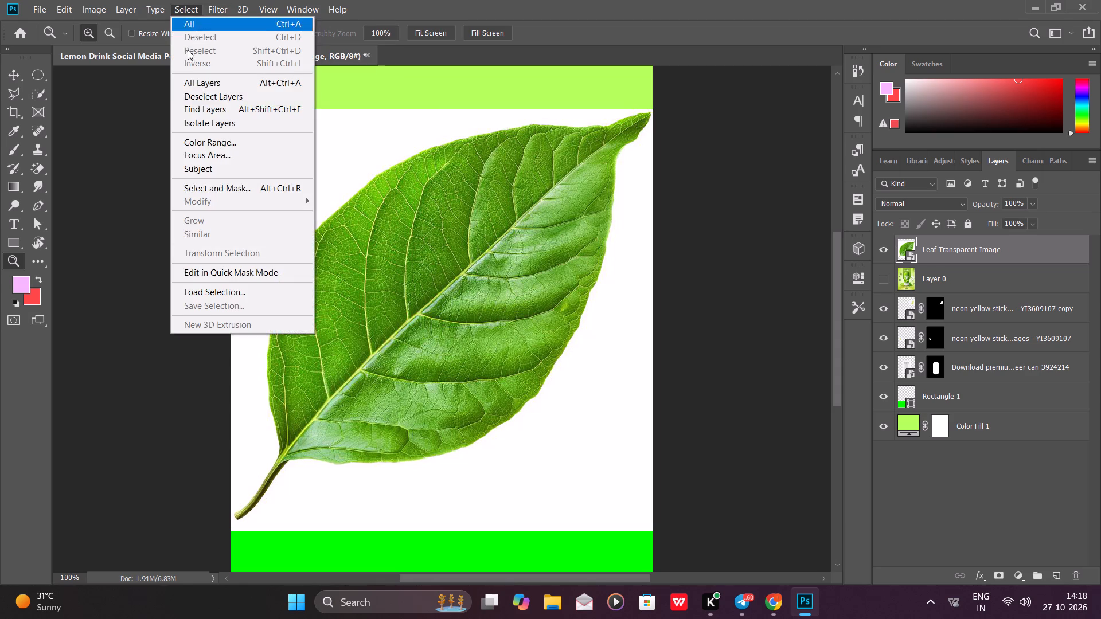
pyautogui.click(225, 173)
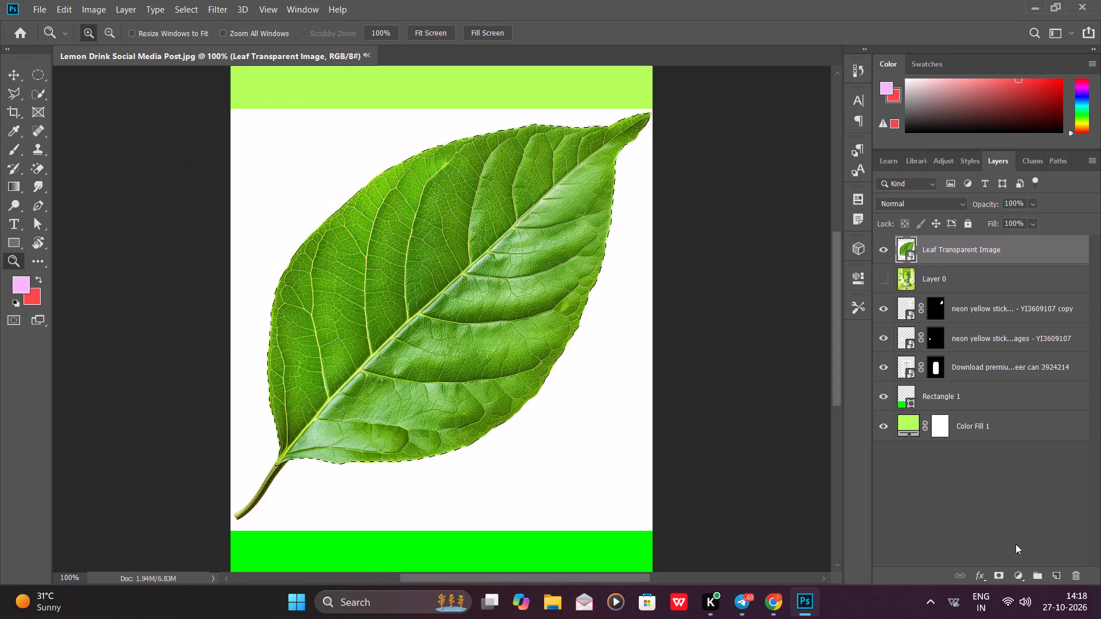
pyautogui.click(997, 570)
# Move the Leaf Transparent Image layer below Layer 0 in the stack.
pyautogui.moveTo(956, 241); pyautogui.dragTo(965, 286)
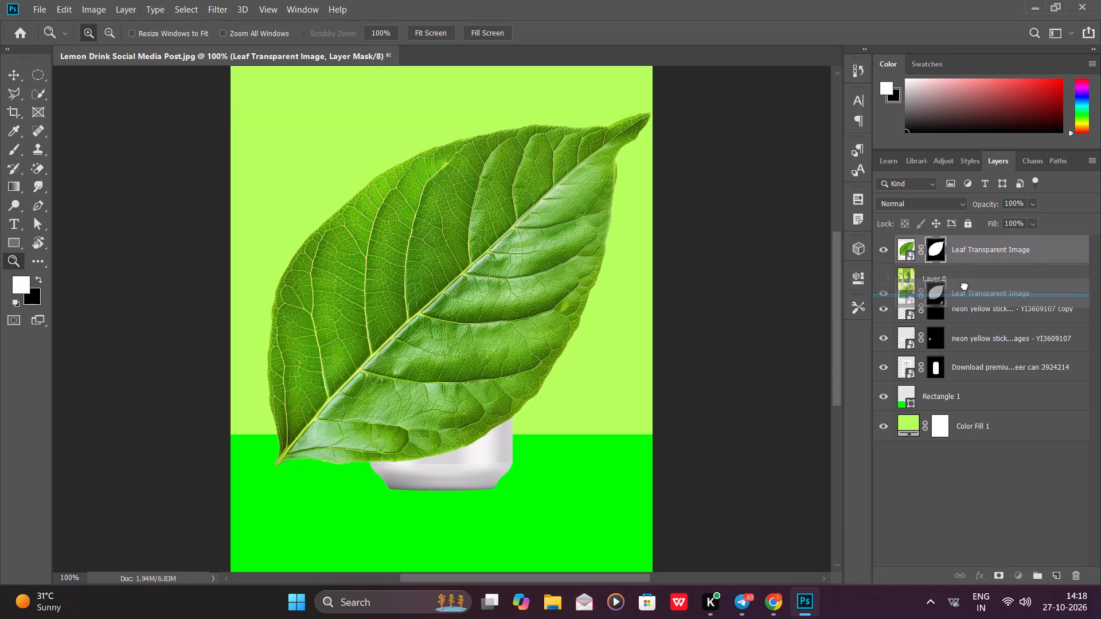
pyautogui.moveTo(965, 286); pyautogui.dragTo(965, 289)
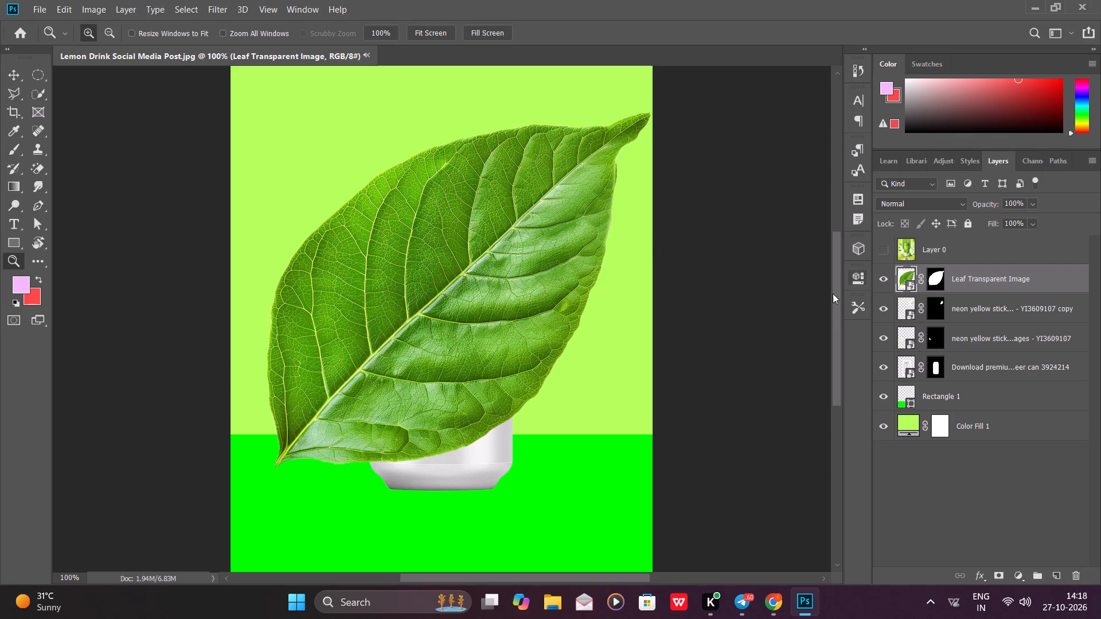
# Shrink the leaf to about 9.3% width and 9.1% height, rotate it about -83.5°, and place it over the small lime slice's upper left edge.
pyautogui.hotkey('ctrl', 't')
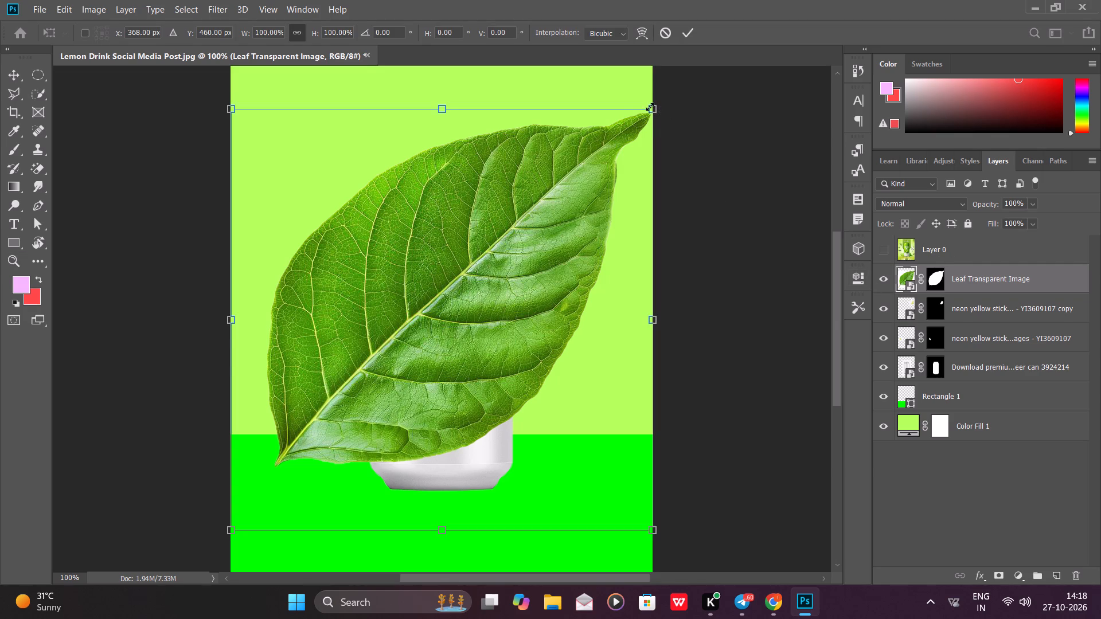
pyautogui.moveTo(650, 107); pyautogui.dragTo(282, 428)
pyautogui.moveTo(271, 496); pyautogui.dragTo(337, 319)
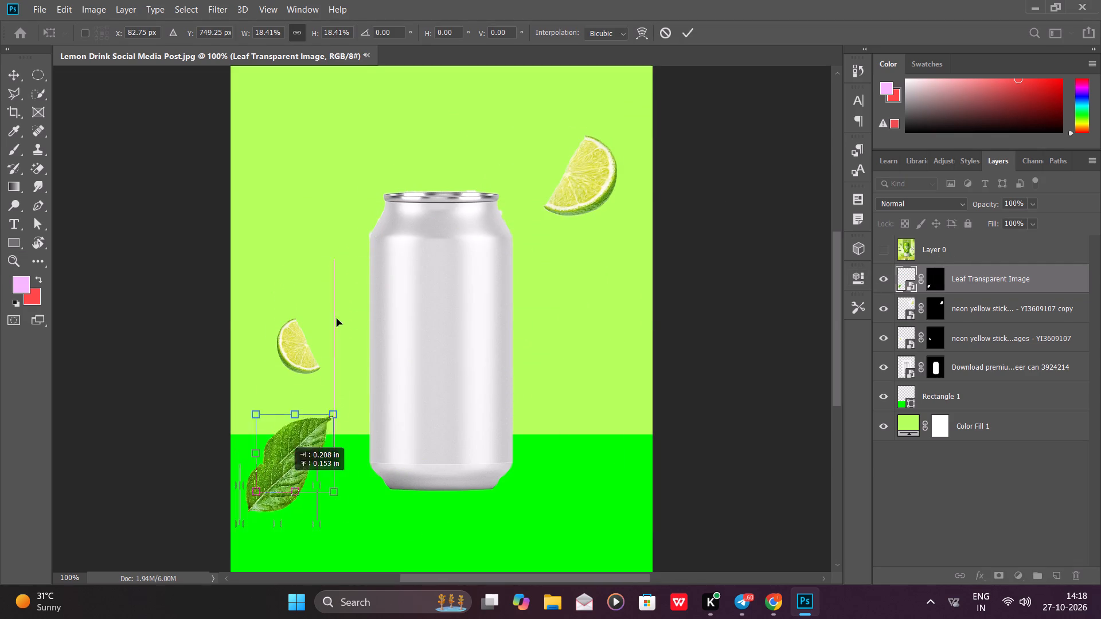
pyautogui.moveTo(337, 319); pyautogui.dragTo(348, 294)
pyautogui.moveTo(397, 245); pyautogui.dragTo(321, 227)
pyautogui.moveTo(357, 338); pyautogui.dragTo(294, 350)
pyautogui.keyDown('shift'); pyautogui.moveTo(375, 379); pyautogui.dragTo(346, 327); pyautogui.keyUp('shift')
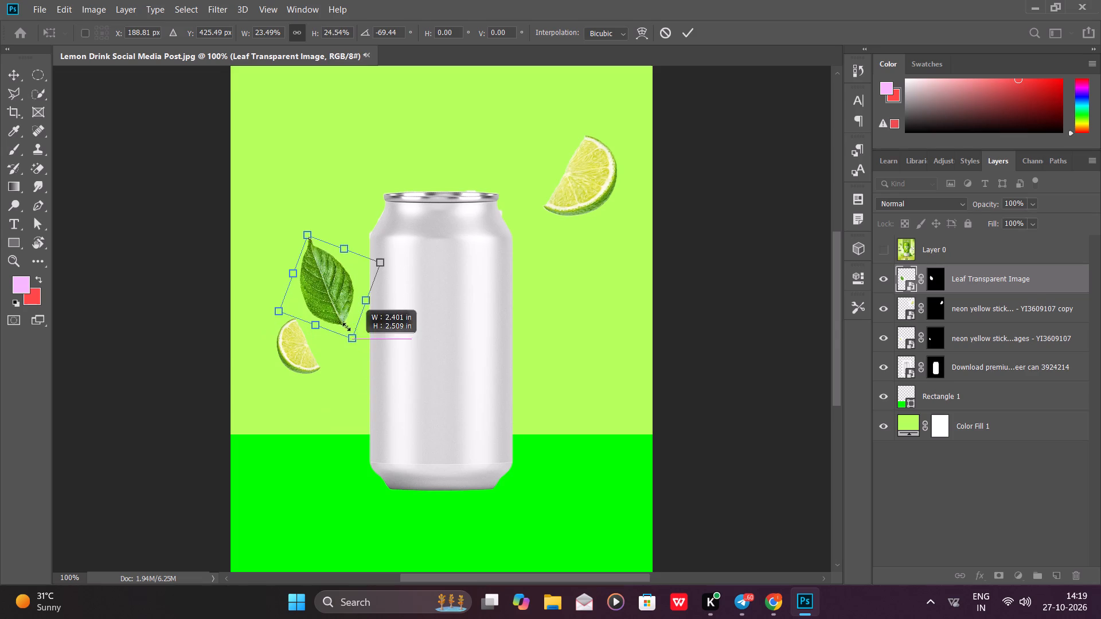
pyautogui.keyDown('shift'); pyautogui.moveTo(346, 327); pyautogui.dragTo(330, 281); pyautogui.keyUp('shift')
pyautogui.moveTo(319, 257); pyautogui.dragTo(291, 332)
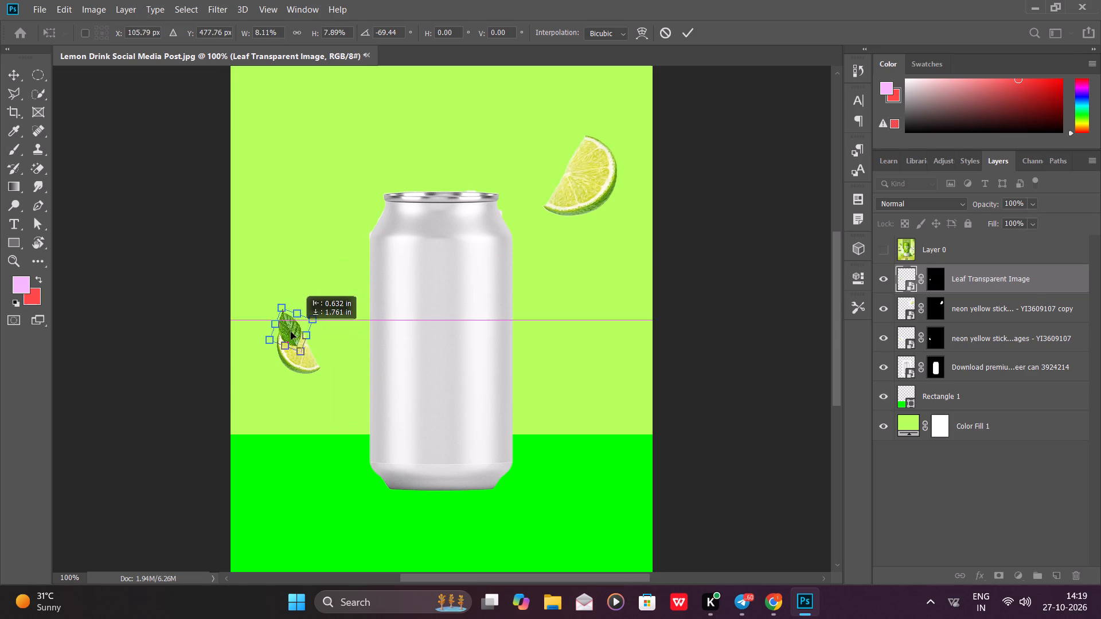
pyautogui.moveTo(291, 332); pyautogui.dragTo(284, 337)
pyautogui.moveTo(307, 315); pyautogui.dragTo(308, 308)
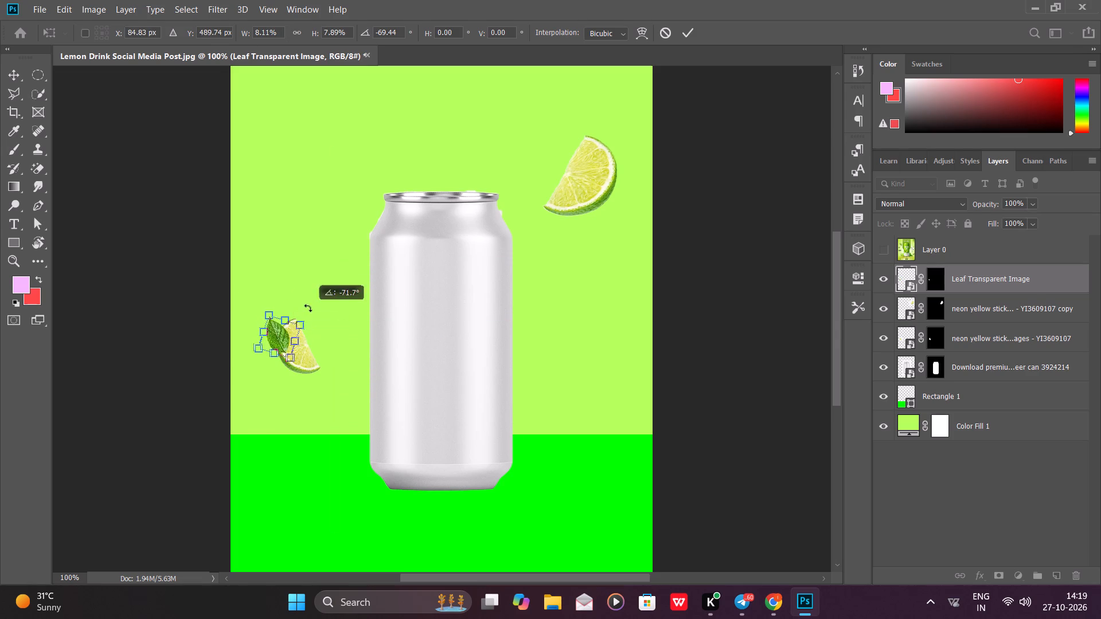
pyautogui.moveTo(308, 308); pyautogui.dragTo(307, 301)
pyautogui.moveTo(303, 338); pyautogui.dragTo(306, 340)
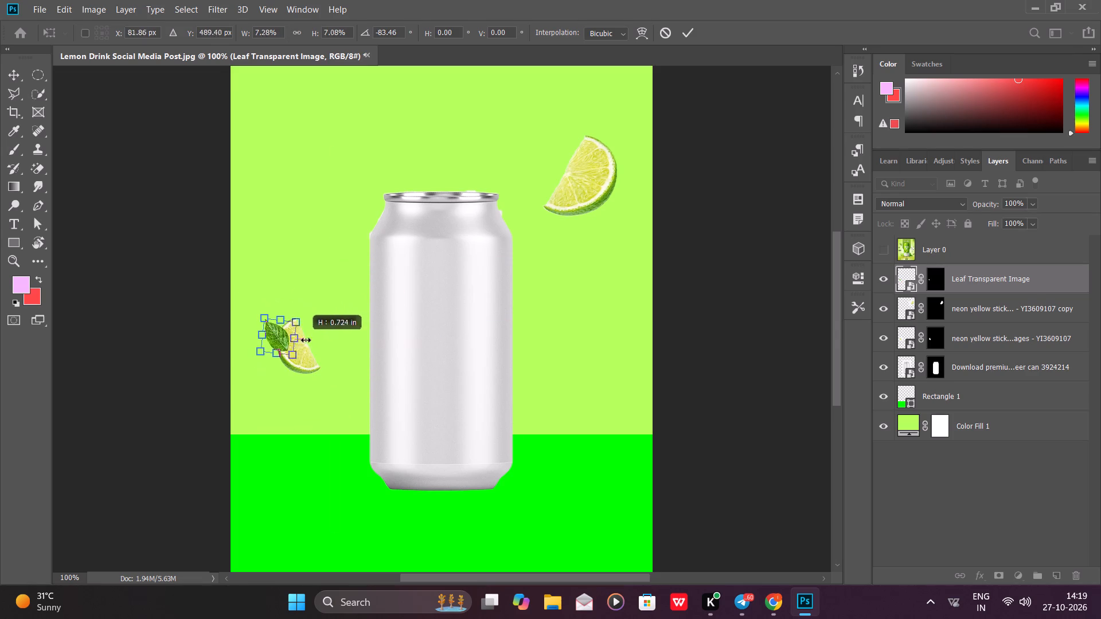
pyautogui.moveTo(306, 340); pyautogui.dragTo(309, 340)
pyautogui.click(288, 346)
# Move the Leaf Transparent Image layer beneath both lime slice layers, directly above the can layer.
pyautogui.moveTo(1001, 275); pyautogui.dragTo(1002, 319)
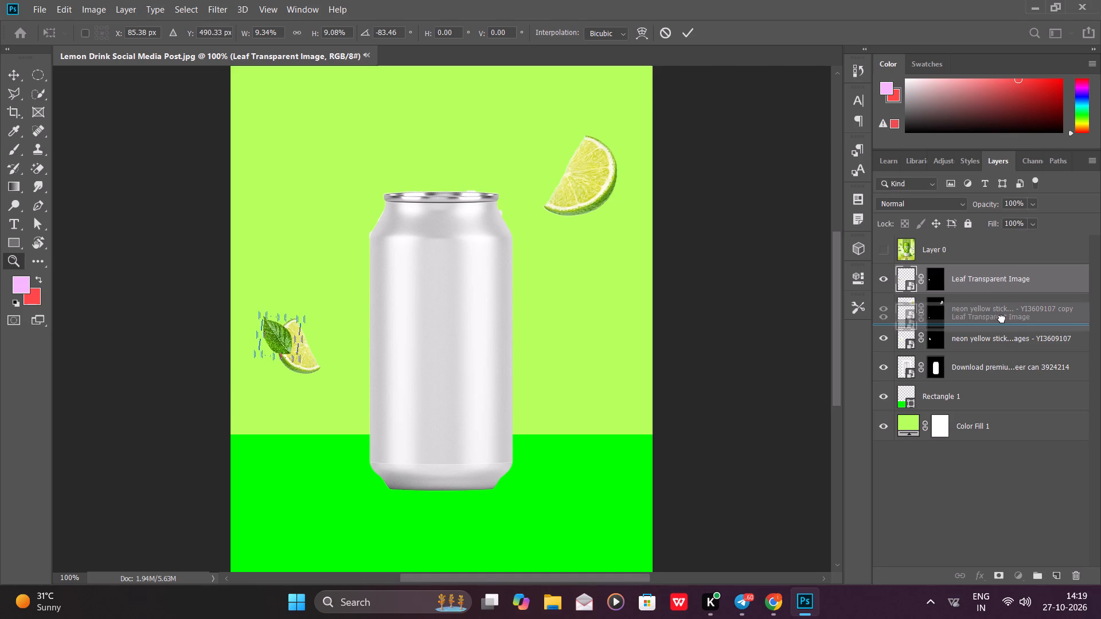
pyautogui.moveTo(1002, 319); pyautogui.dragTo(990, 353)
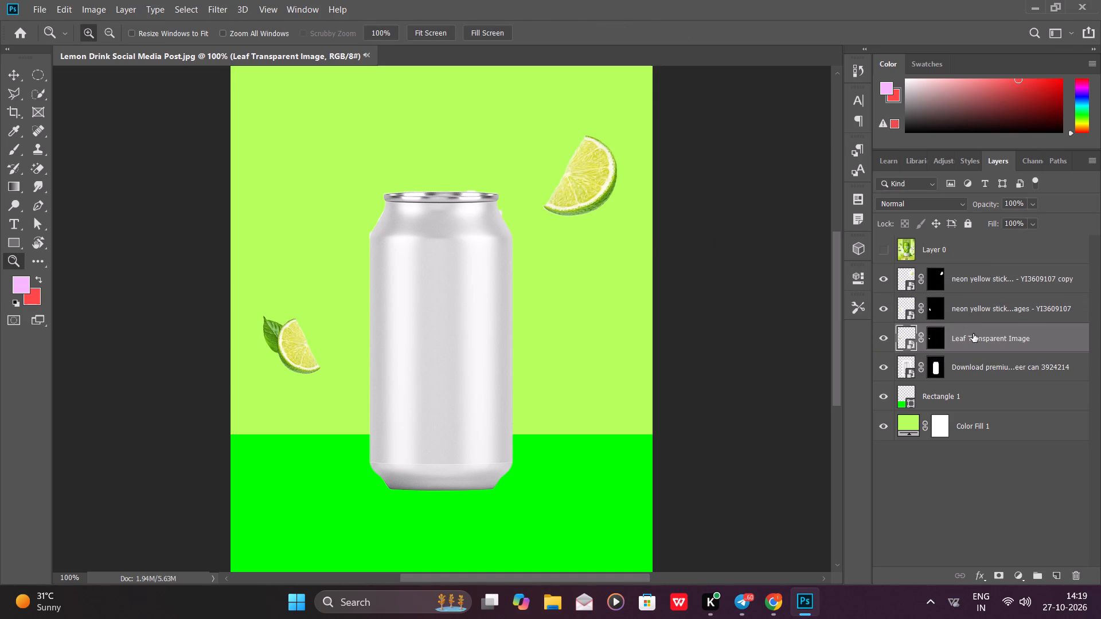
# Select the layer of the larger lime slice copy at the can's upper right.
pyautogui.click(981, 282)
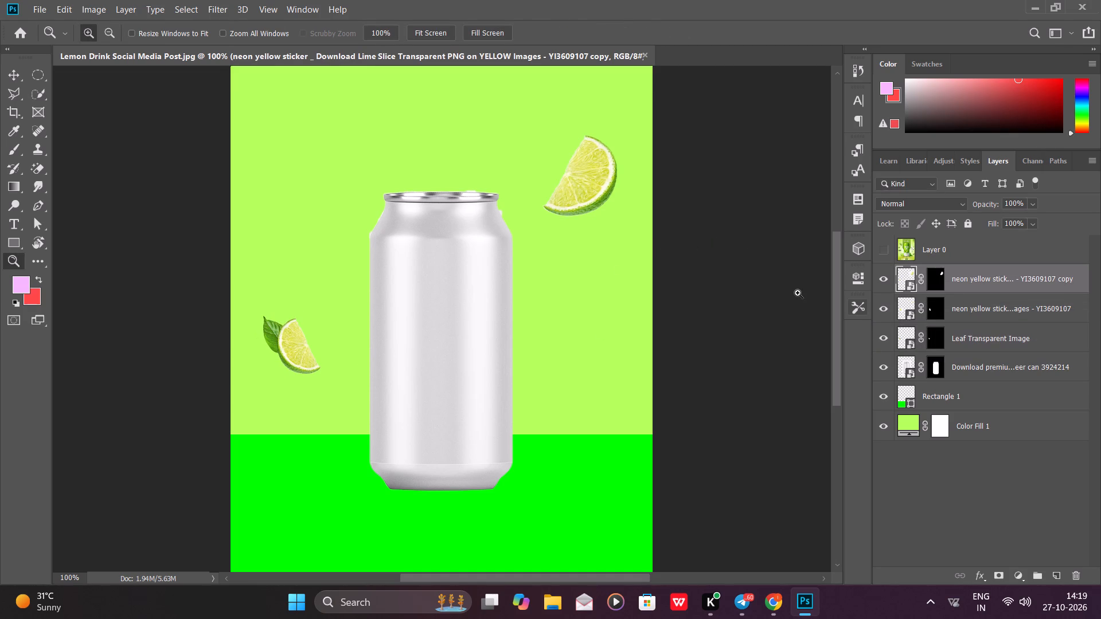
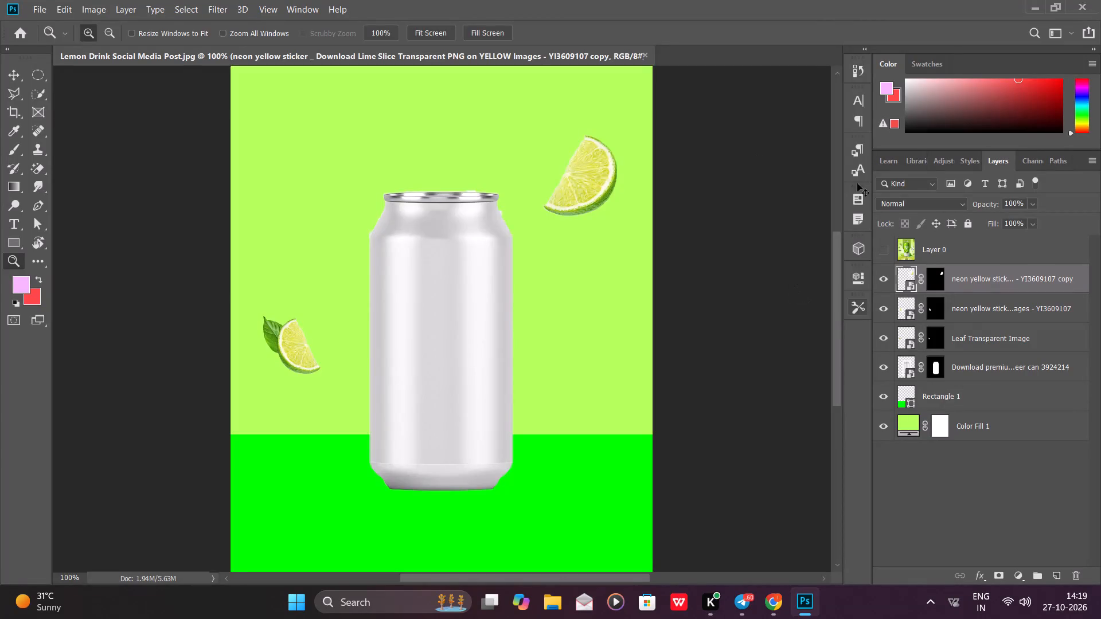
# Duplicate the Leaf Transparent Image layer to the top of the stack, directly below Layer 0.
pyautogui.click(850, 36)
pyautogui.doubleClick(885, 280)
pyautogui.doubleClick(886, 281)
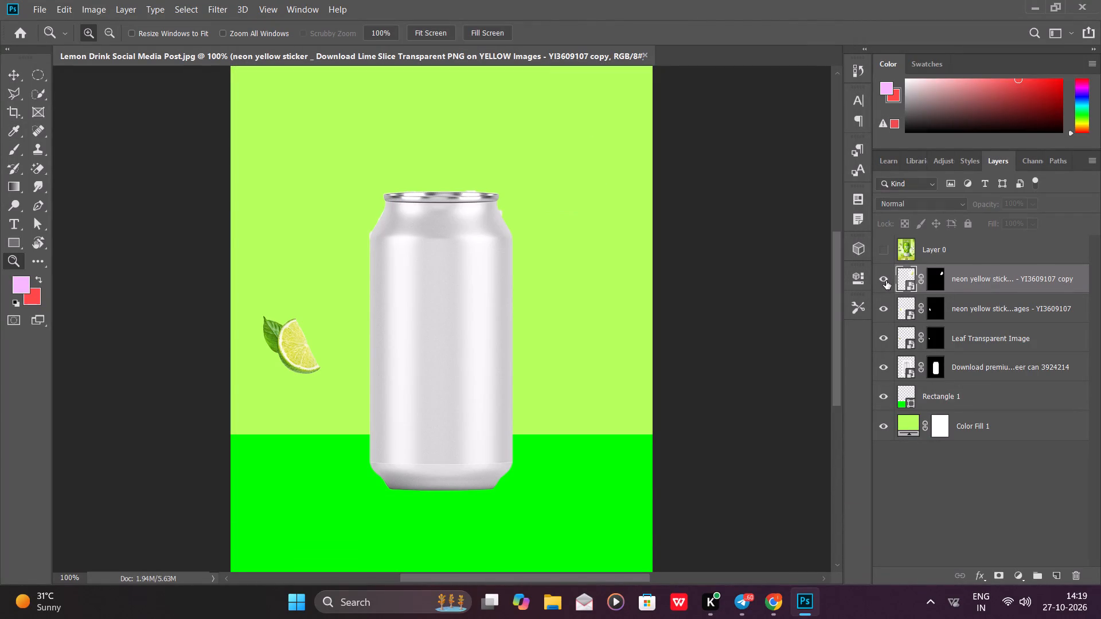
pyautogui.tripleClick(887, 342)
pyautogui.tripleClick(887, 342)
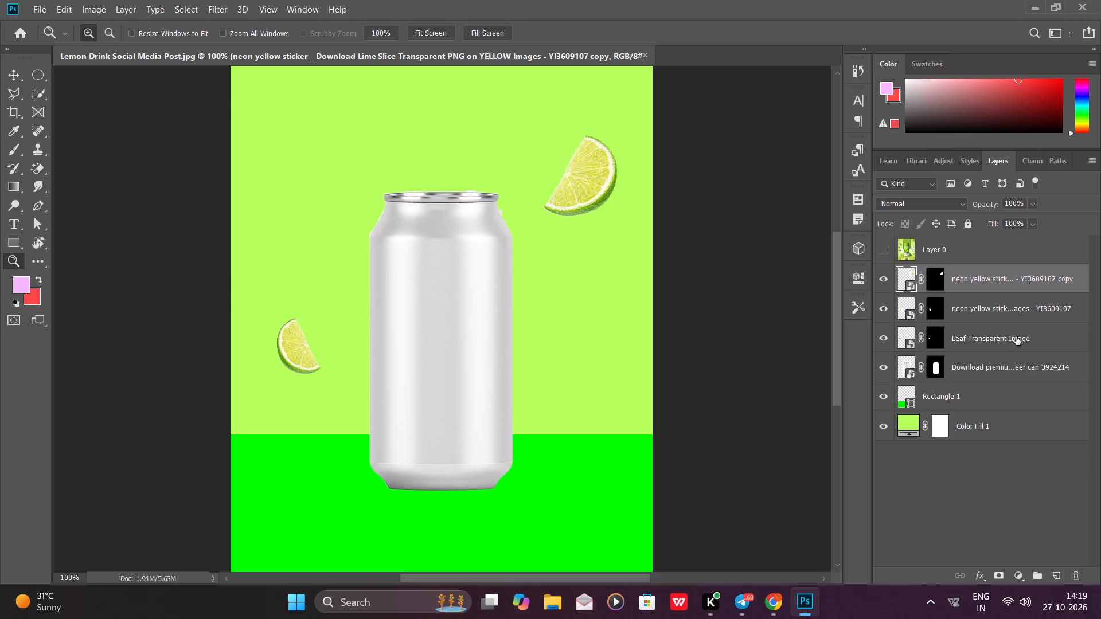
pyautogui.keyDown('alt'); pyautogui.moveTo(1015, 334); pyautogui.dragTo(1005, 258); pyautogui.keyUp('alt')
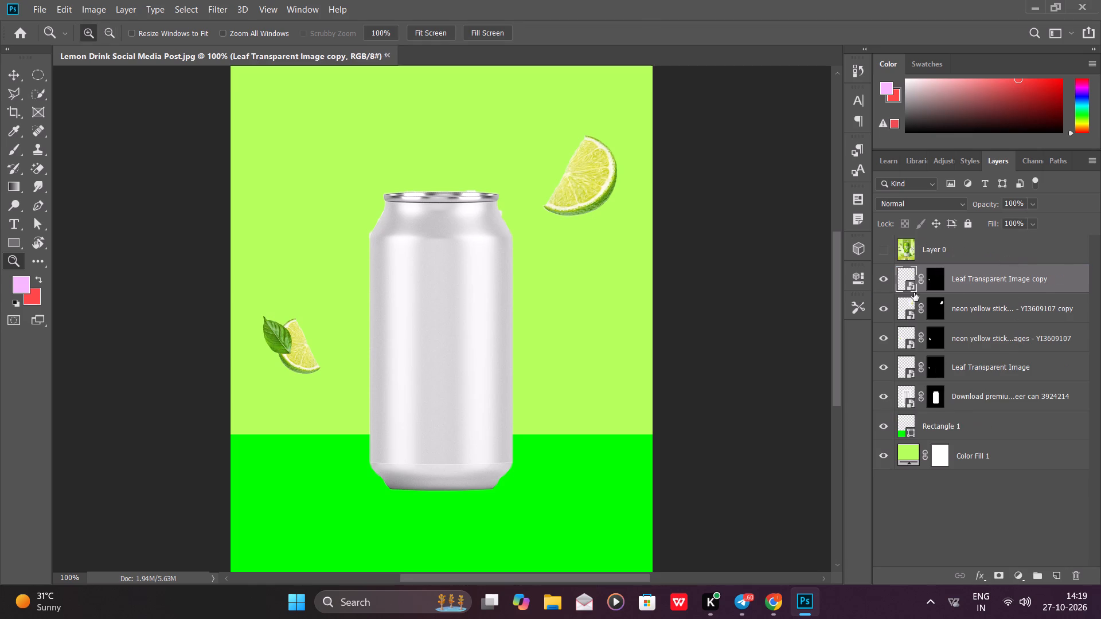
# Move the leaf copy beside the larger lime slice's upper left edge, rotate it about 39°, and flip it vertically.
pyautogui.hotkey('ctrl', 't')
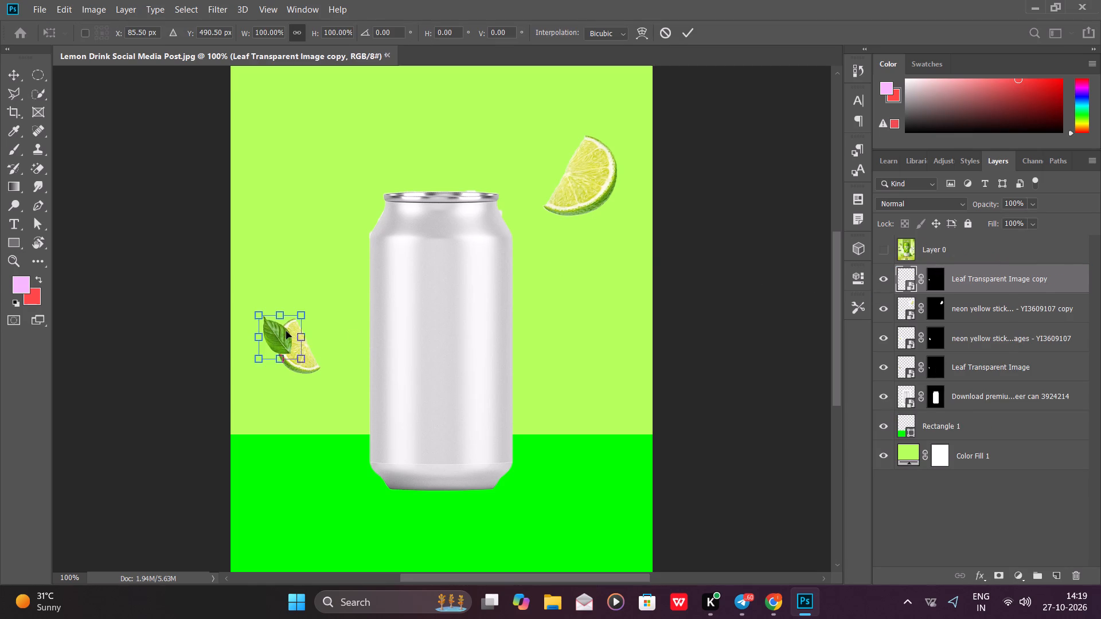
pyautogui.moveTo(284, 335); pyautogui.dragTo(549, 157)
pyautogui.moveTo(567, 122); pyautogui.dragTo(581, 141)
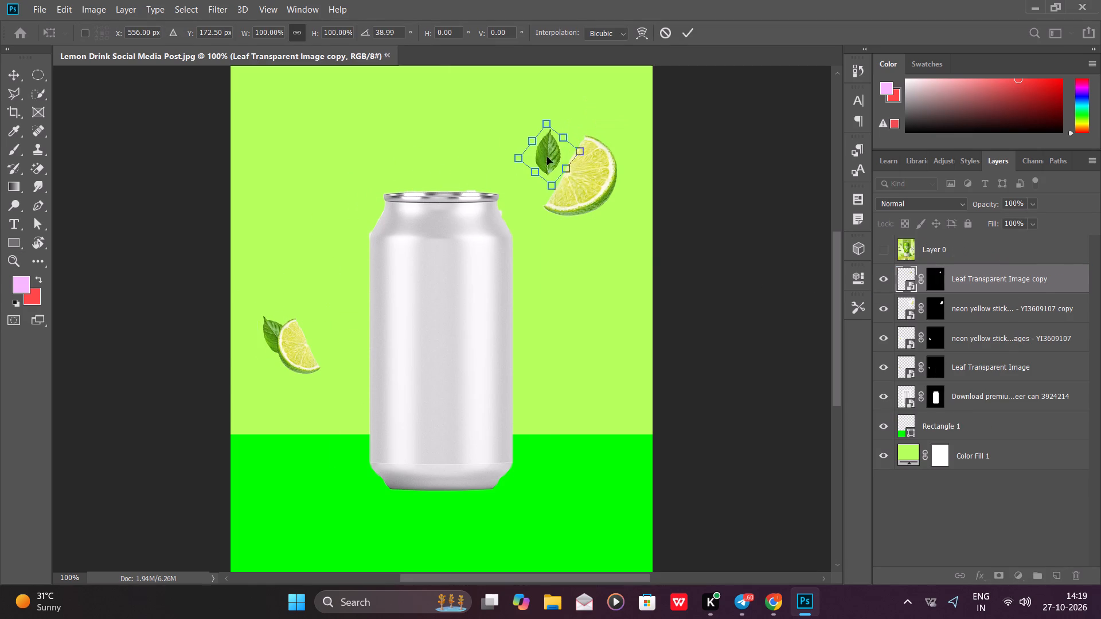
pyautogui.rightClick(542, 159)
pyautogui.click(595, 335)
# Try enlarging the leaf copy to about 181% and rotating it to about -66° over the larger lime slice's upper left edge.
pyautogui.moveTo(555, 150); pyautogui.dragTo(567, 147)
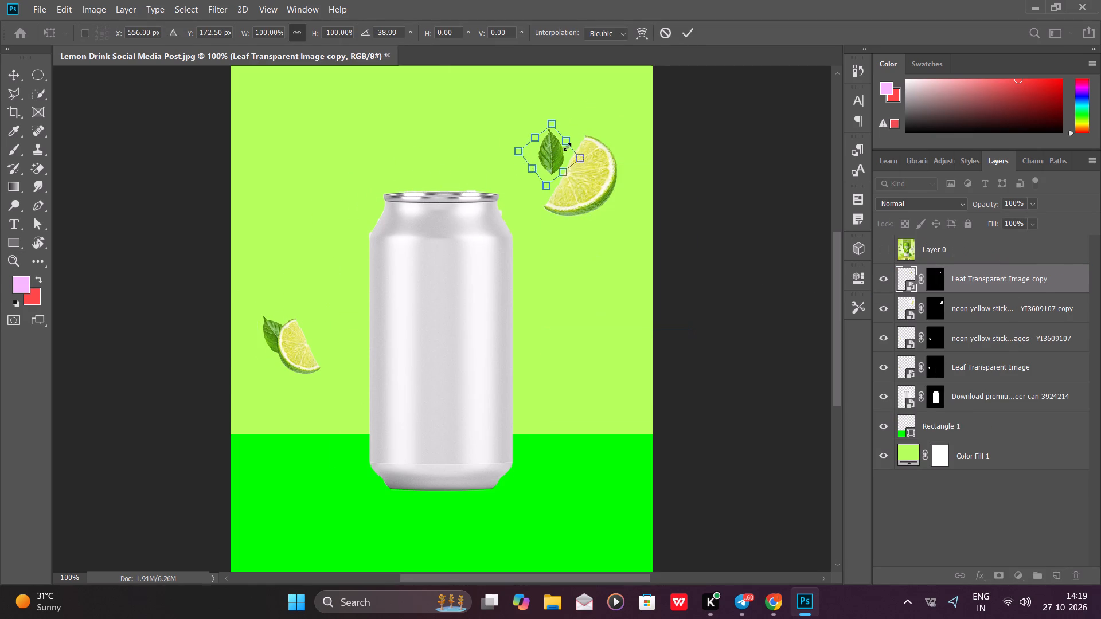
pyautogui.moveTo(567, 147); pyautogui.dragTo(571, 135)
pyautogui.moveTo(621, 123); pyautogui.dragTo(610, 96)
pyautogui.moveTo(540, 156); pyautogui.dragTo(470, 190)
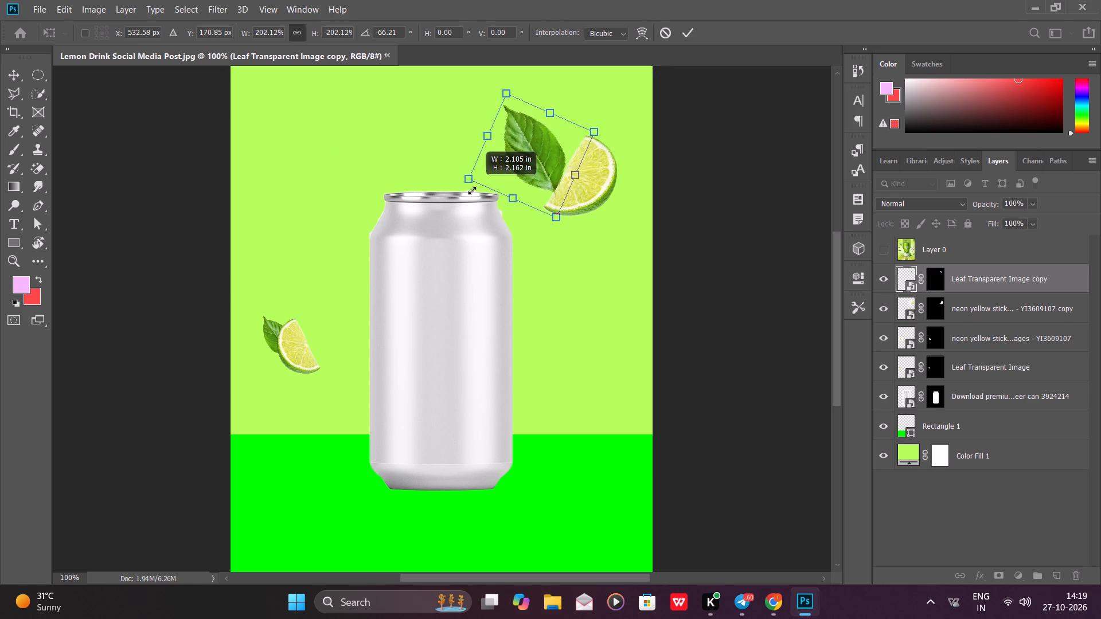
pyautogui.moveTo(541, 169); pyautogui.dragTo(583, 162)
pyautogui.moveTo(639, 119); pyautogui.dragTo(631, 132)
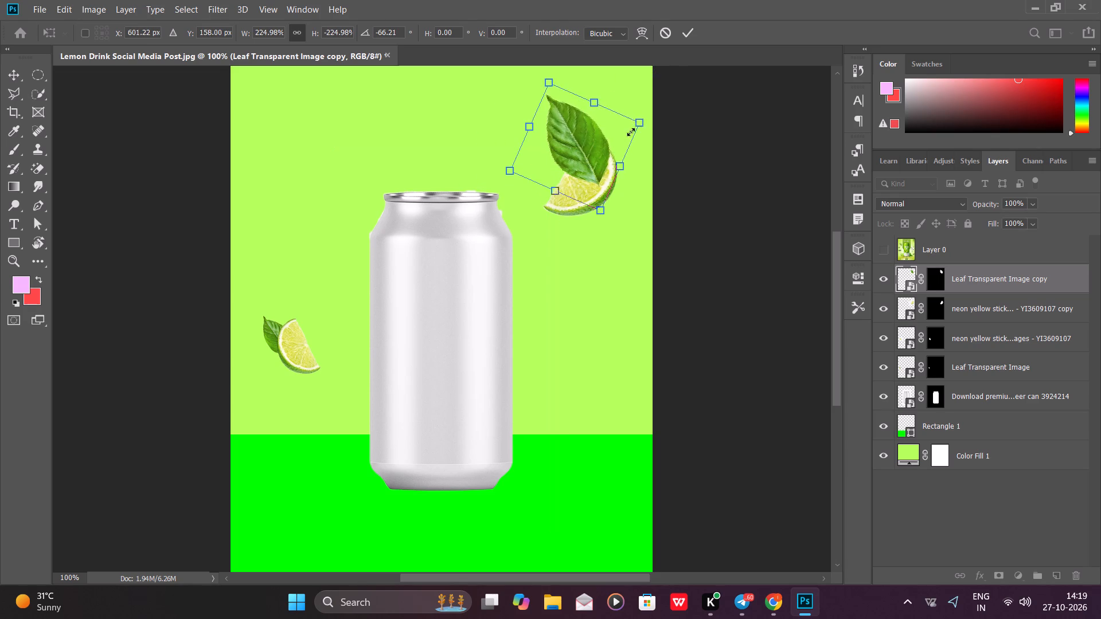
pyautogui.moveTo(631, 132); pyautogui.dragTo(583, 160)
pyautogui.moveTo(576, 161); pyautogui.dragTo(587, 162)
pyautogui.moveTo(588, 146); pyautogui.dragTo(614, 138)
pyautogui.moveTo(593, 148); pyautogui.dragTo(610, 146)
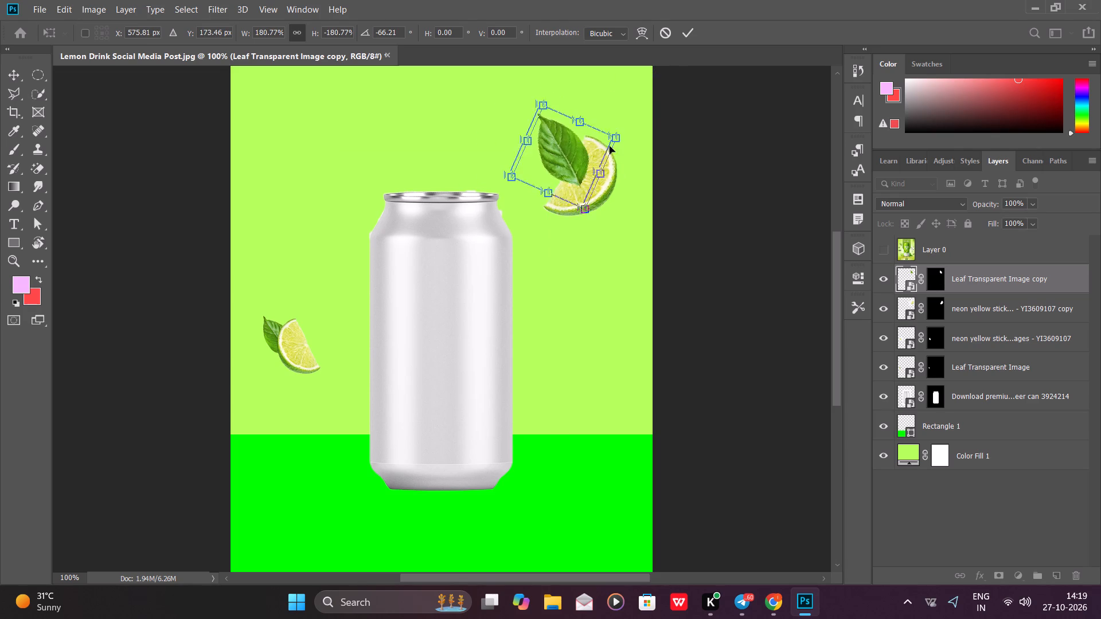
# Resize the leaf copy to about 182%, rotate it to about 24°, and try it over the larger lime slice's right edge.
pyautogui.moveTo(610, 146); pyautogui.dragTo(643, 128)
pyautogui.moveTo(662, 107); pyautogui.dragTo(681, 185)
pyautogui.moveTo(660, 138); pyautogui.dragTo(631, 134)
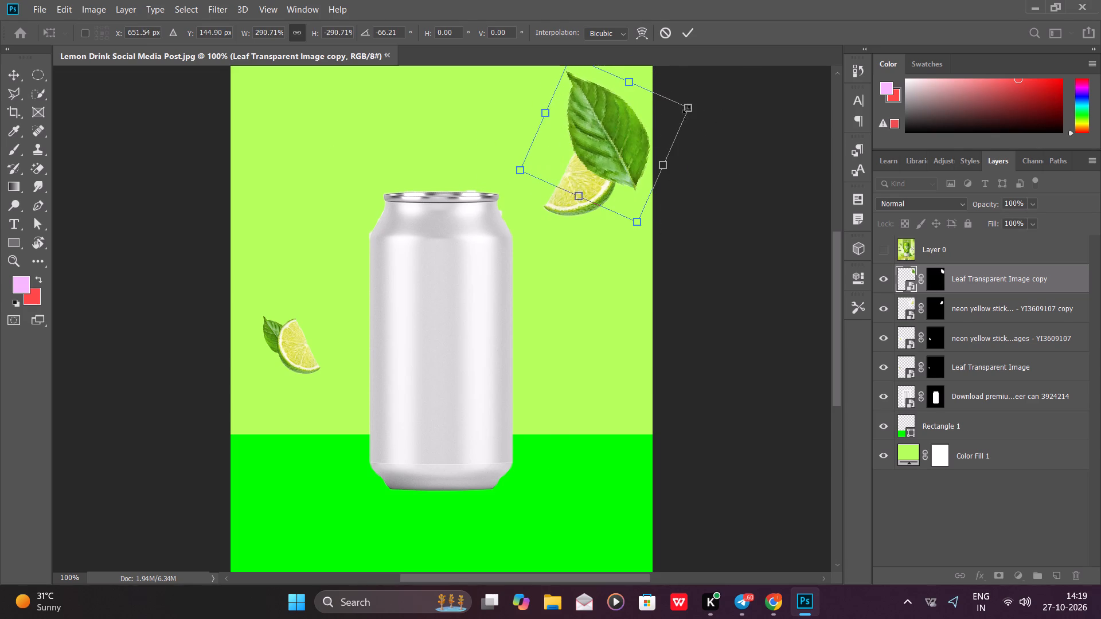
pyautogui.moveTo(690, 101); pyautogui.dragTo(631, 132)
pyautogui.moveTo(686, 95); pyautogui.dragTo(677, 185)
pyautogui.moveTo(599, 152); pyautogui.dragTo(632, 134)
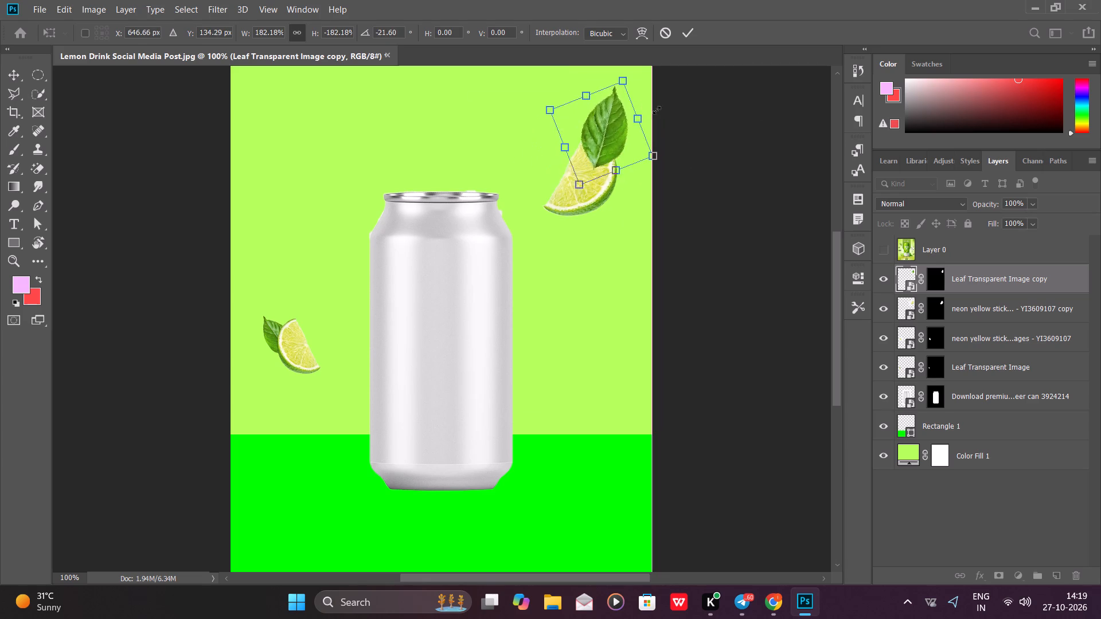
pyautogui.moveTo(669, 107); pyautogui.dragTo(673, 165)
pyautogui.moveTo(610, 134); pyautogui.dragTo(630, 161)
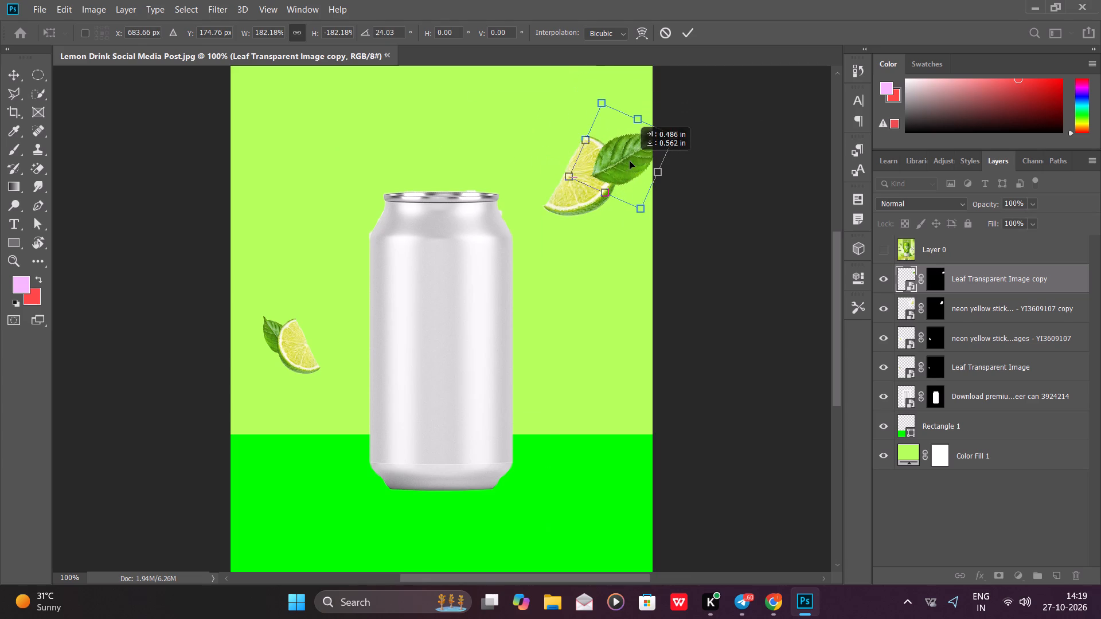
pyautogui.moveTo(630, 161); pyautogui.dragTo(630, 159)
# Place the leaf copy at the can's lower right side, scaled to about 184.6% and rotated to about 15°, and apply the transform.
pyautogui.moveTo(628, 179); pyautogui.dragTo(598, 264)
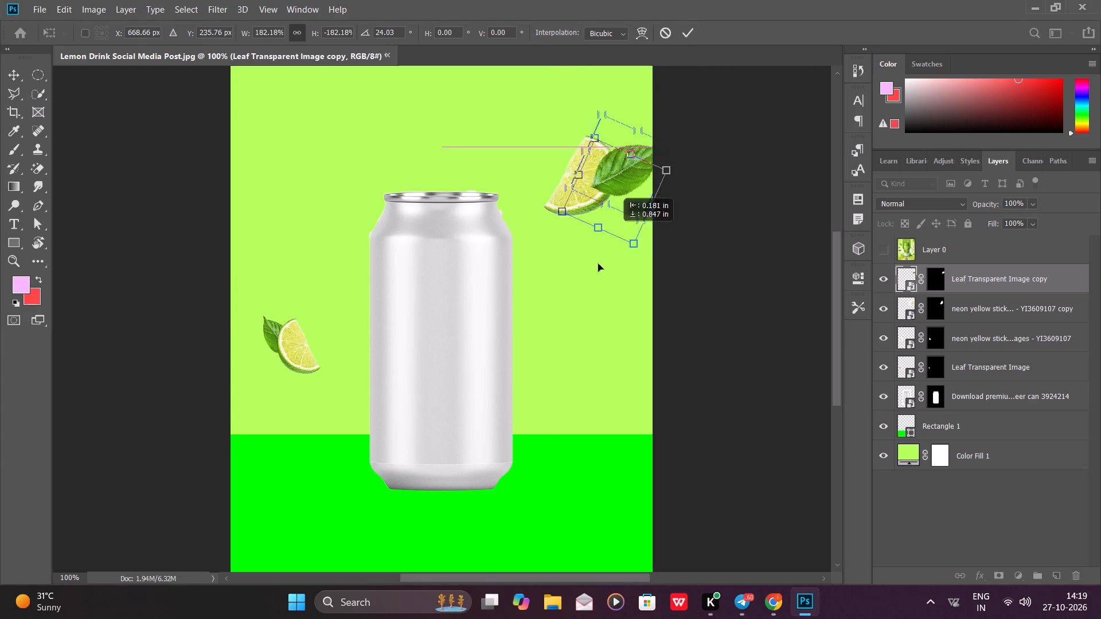
pyautogui.moveTo(598, 264); pyautogui.dragTo(511, 413)
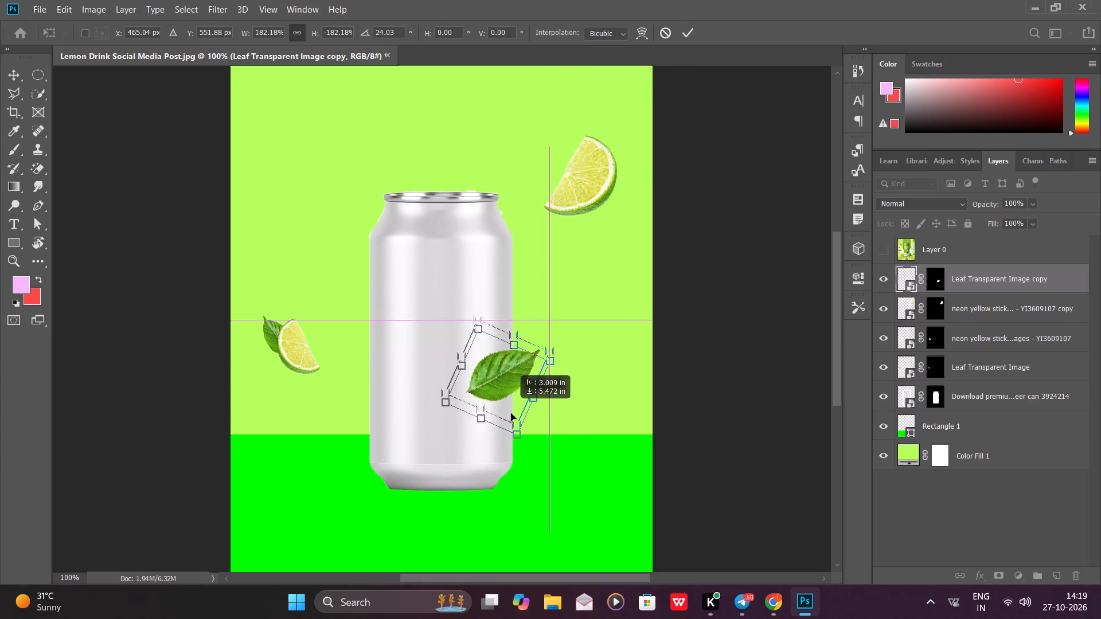
pyautogui.moveTo(511, 413); pyautogui.dragTo(533, 433)
pyautogui.moveTo(595, 380); pyautogui.dragTo(595, 366)
pyautogui.click(575, 387)
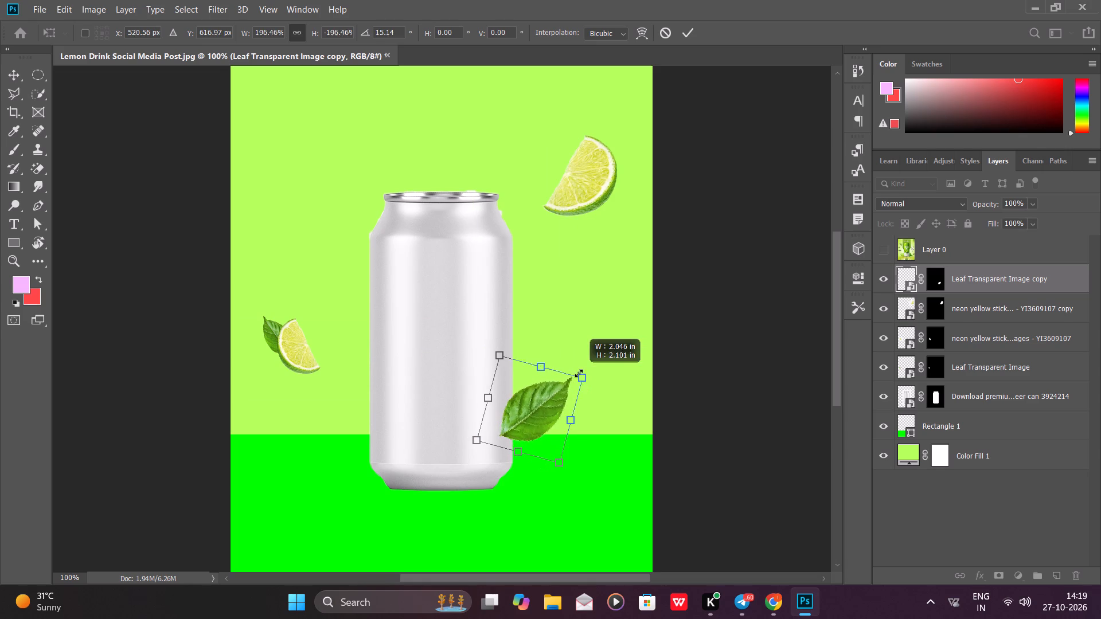
pyautogui.click(560, 330)
pyautogui.click(549, 416)
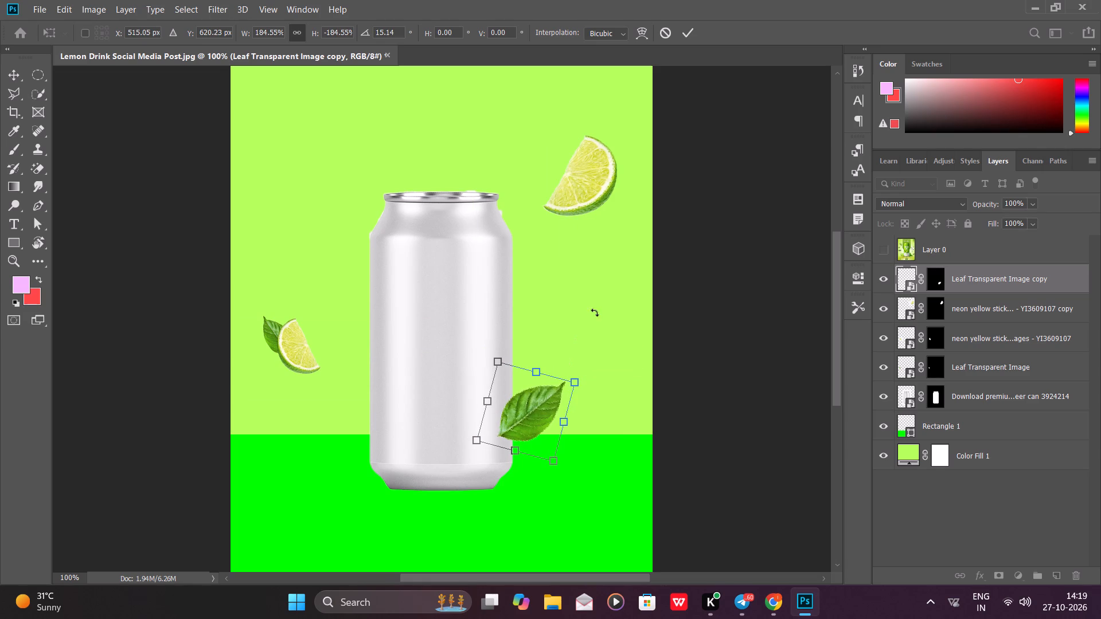
pyautogui.click(595, 312)
pyautogui.click(1027, 283)
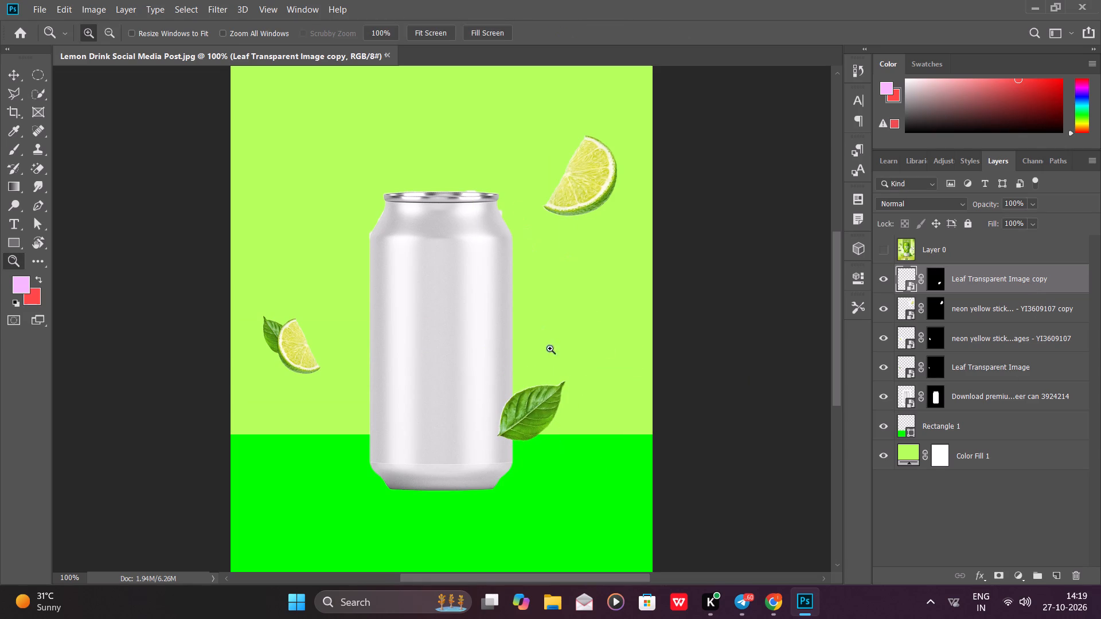
# Switch to Chrome and search Pinterest for "tabvel".
pyautogui.click(772, 598)
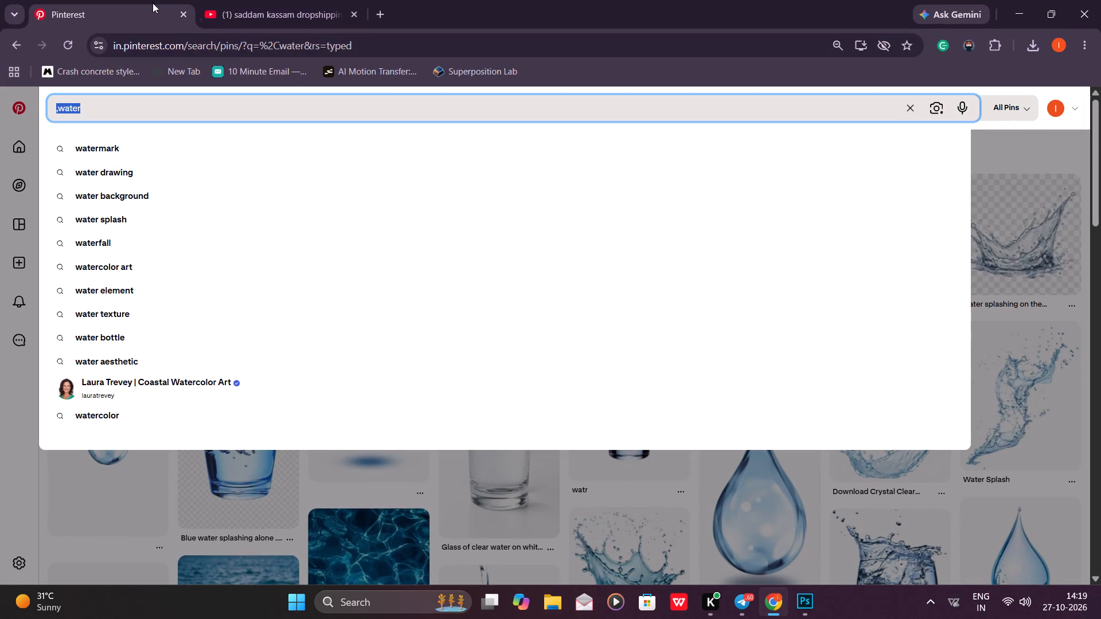
pyautogui.click(168, 104)
pyautogui.press('BackSpace')
pyautogui.press('BackSpace')
pyautogui.press('BackSpace')
pyautogui.press('BackSpace')
pyautogui.press('BackSpace')
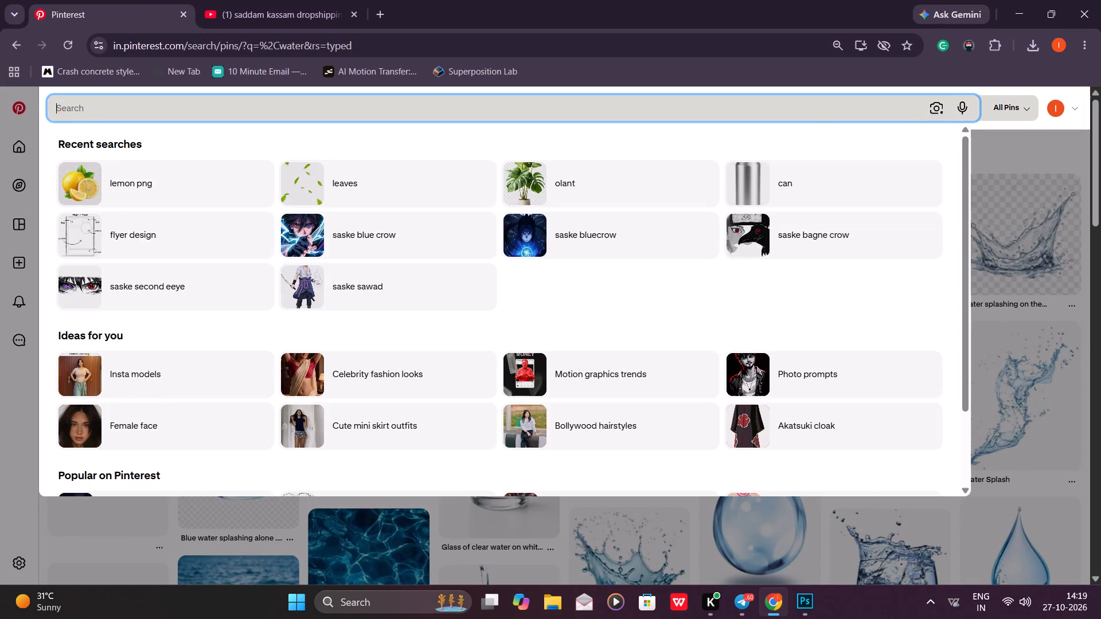
pyautogui.press('BackSpace')
pyautogui.write('tabvel')
pyautogui.press('Return')
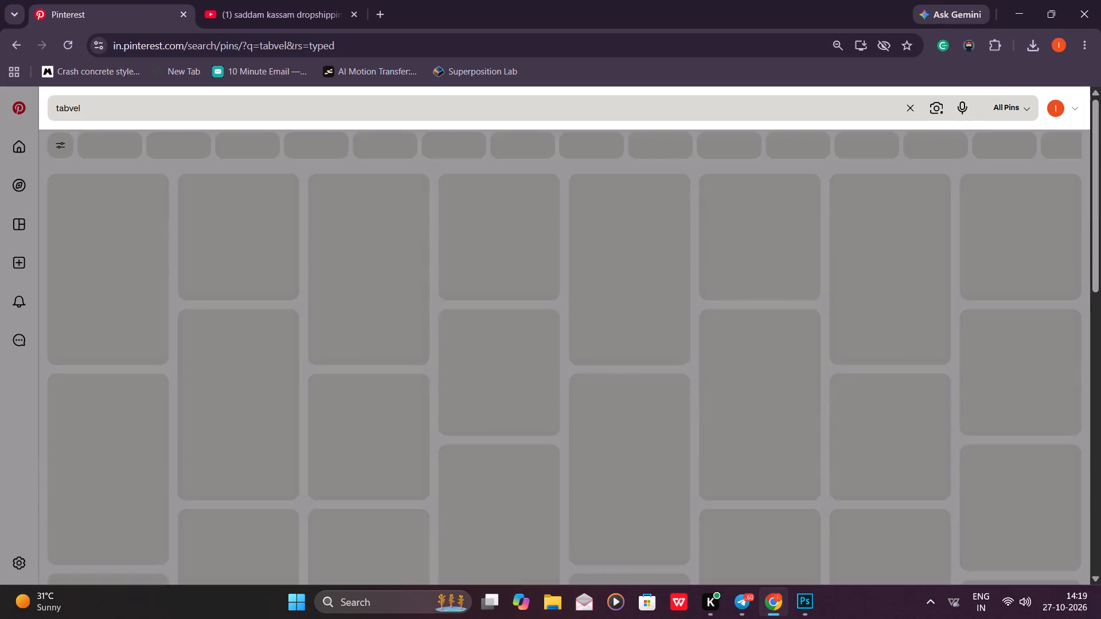
# Replace the Pinterest search term with "tabal" and run the search.
pyautogui.moveTo(117, 105); pyautogui.dragTo(60, 100)
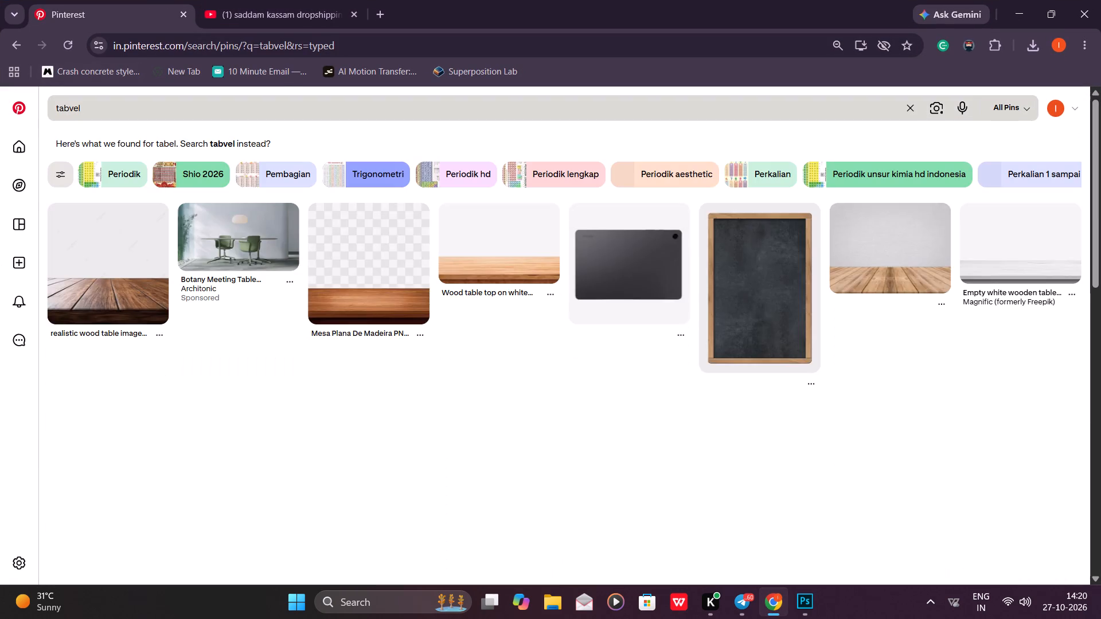
pyautogui.moveTo(60, 100); pyautogui.dragTo(28, 109)
pyautogui.write('tavsl')
pyautogui.press('\\')
pyautogui.press('BackSpace')
pyautogui.press('BackSpace')
pyautogui.press('BackSpace')
pyautogui.press('BackSpace')
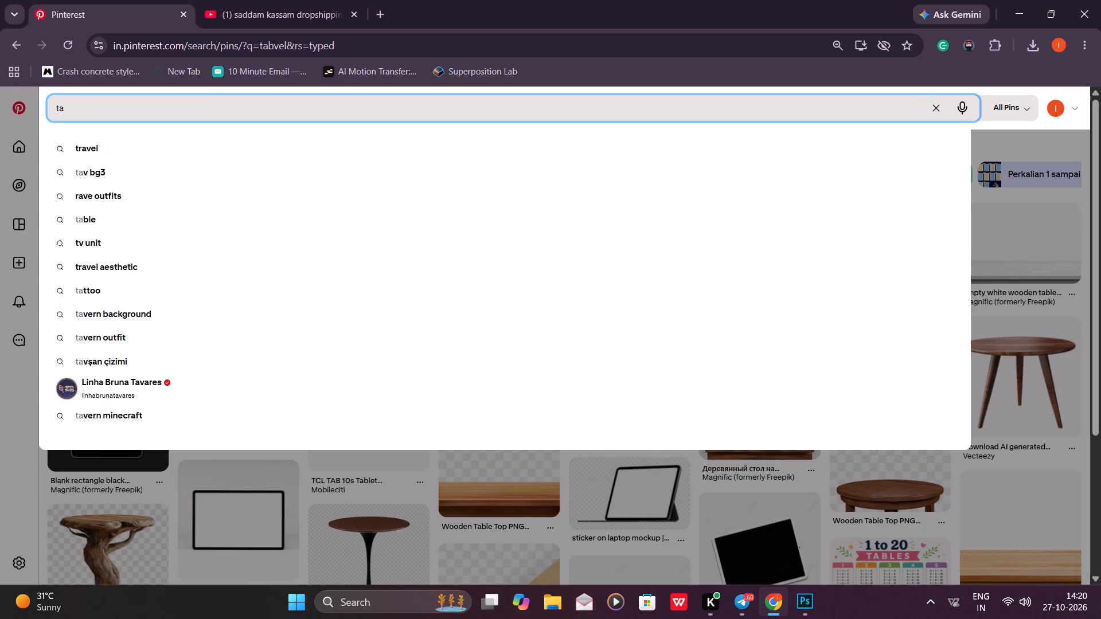
pyautogui.write('be')
pyautogui.press('BackSpace')
pyautogui.press('BackSpace')
pyautogui.press('BackSpace')
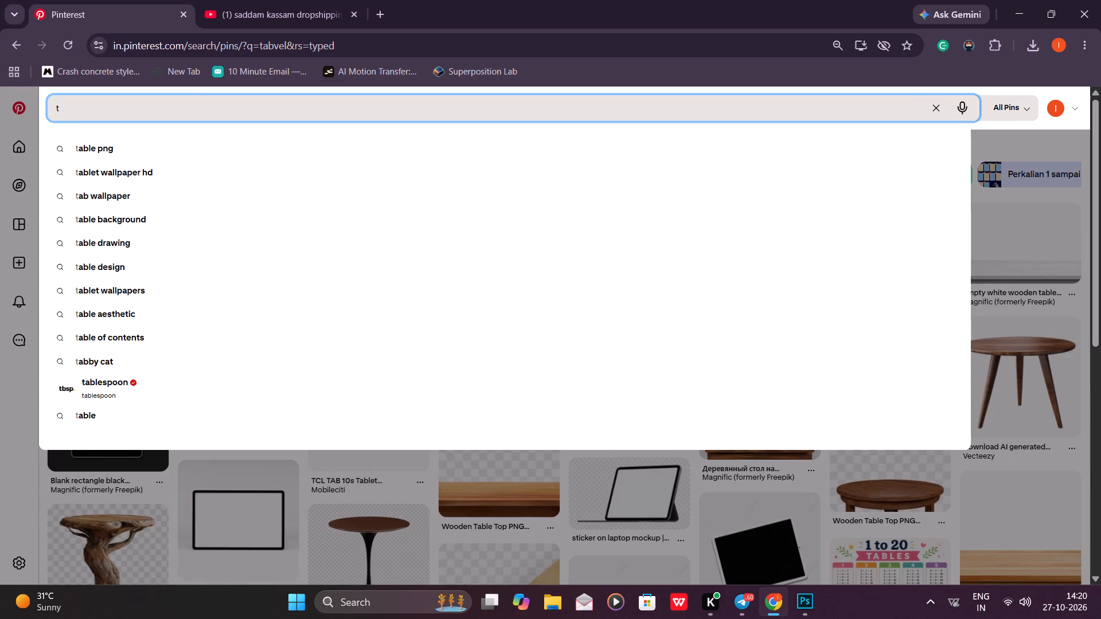
pyautogui.write('bak')
pyautogui.press('BackSpace')
pyautogui.press('BackSpace')
pyautogui.press('BackSpace')
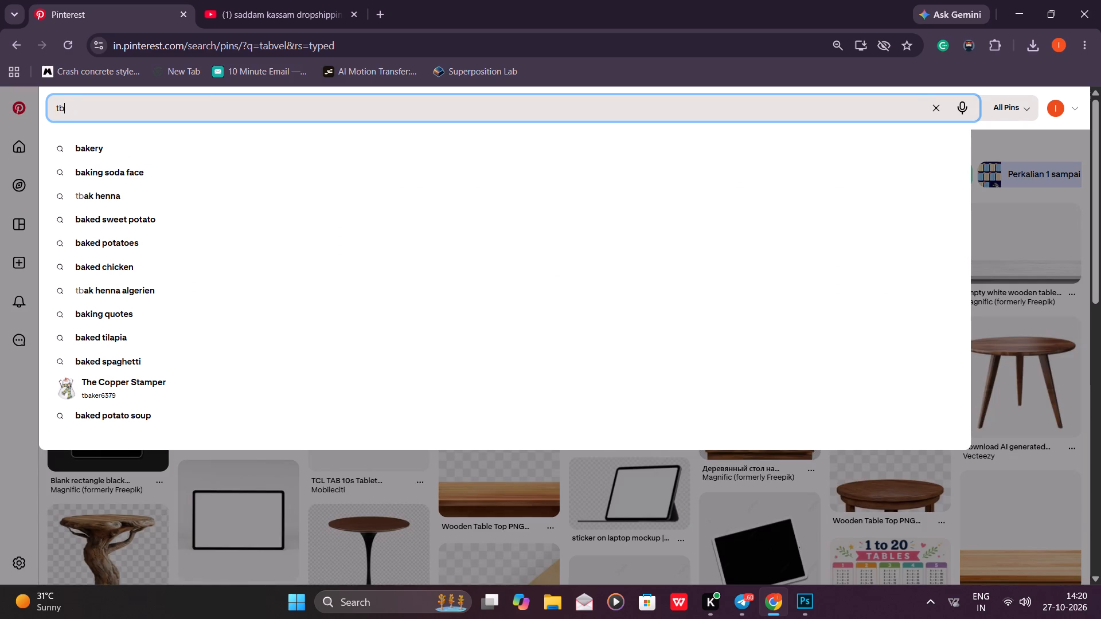
pyautogui.write('abal')
pyautogui.press('Return')
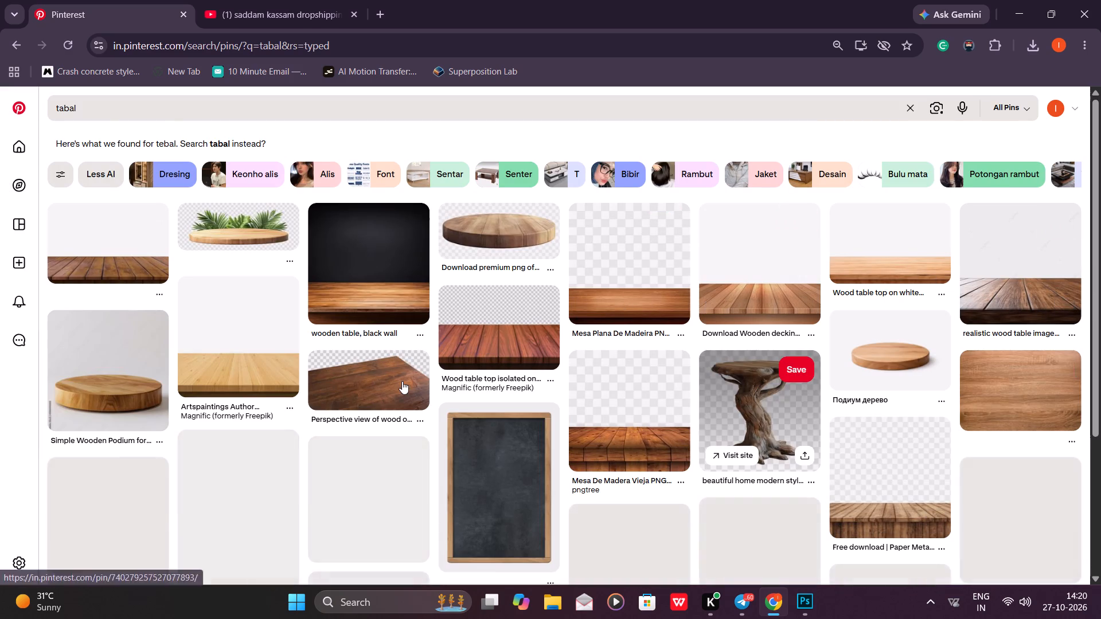
# Browse the table results for a wood surface and open the plain brown wood texture pin.
pyautogui.scroll(-1, 402, 381)
pyautogui.scroll(-2, 614, 311)
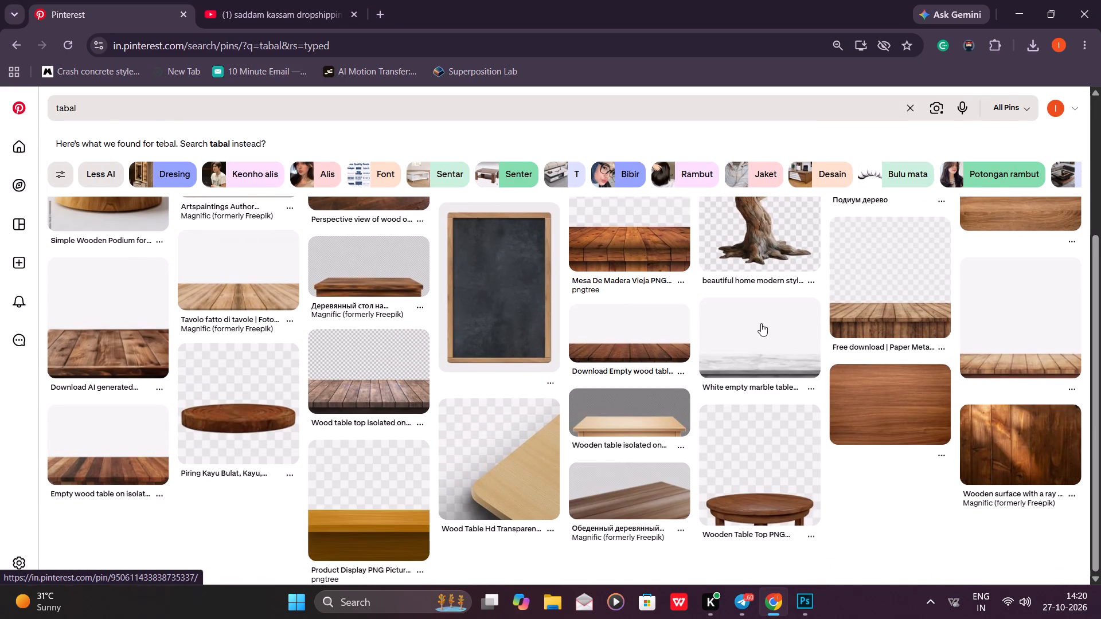
pyautogui.scroll(-1, 761, 323)
pyautogui.scroll(-1, 910, 405)
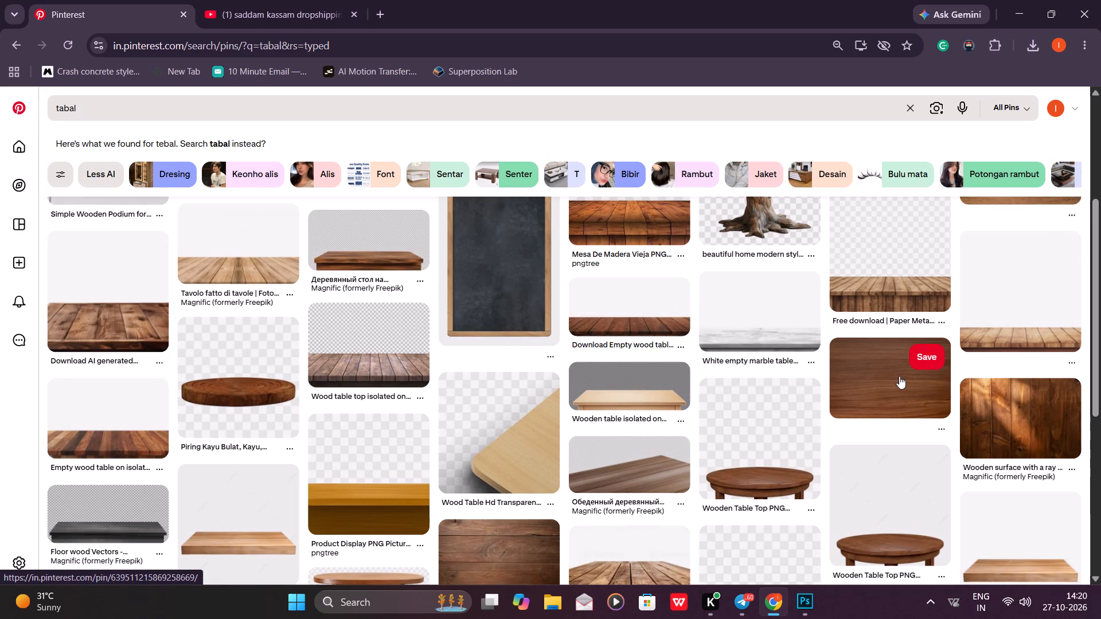
pyautogui.rightClick(899, 376)
pyautogui.click(878, 396)
pyautogui.click(940, 424)
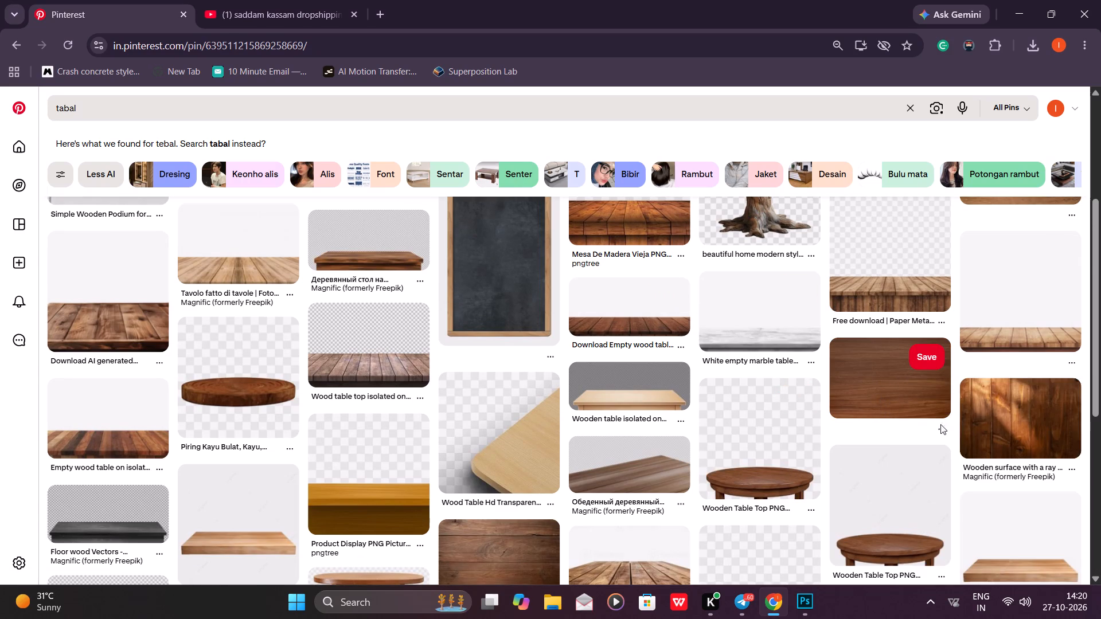
pyautogui.click(412, 148)
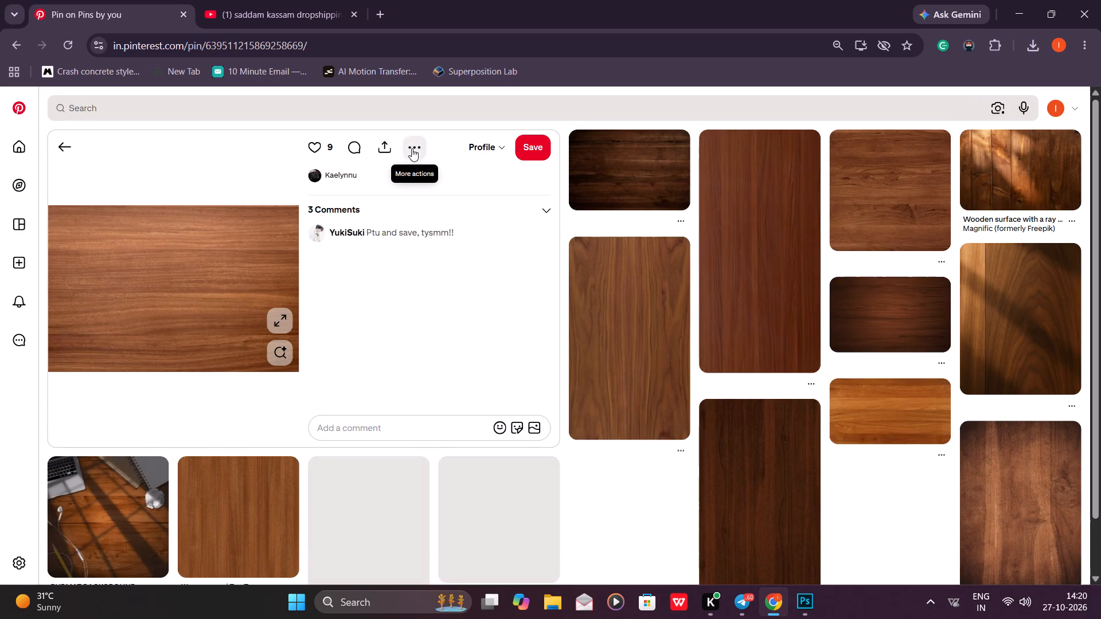
# Open the related darker brown, square wood-grain pin and download its image.
pyautogui.click(874, 181)
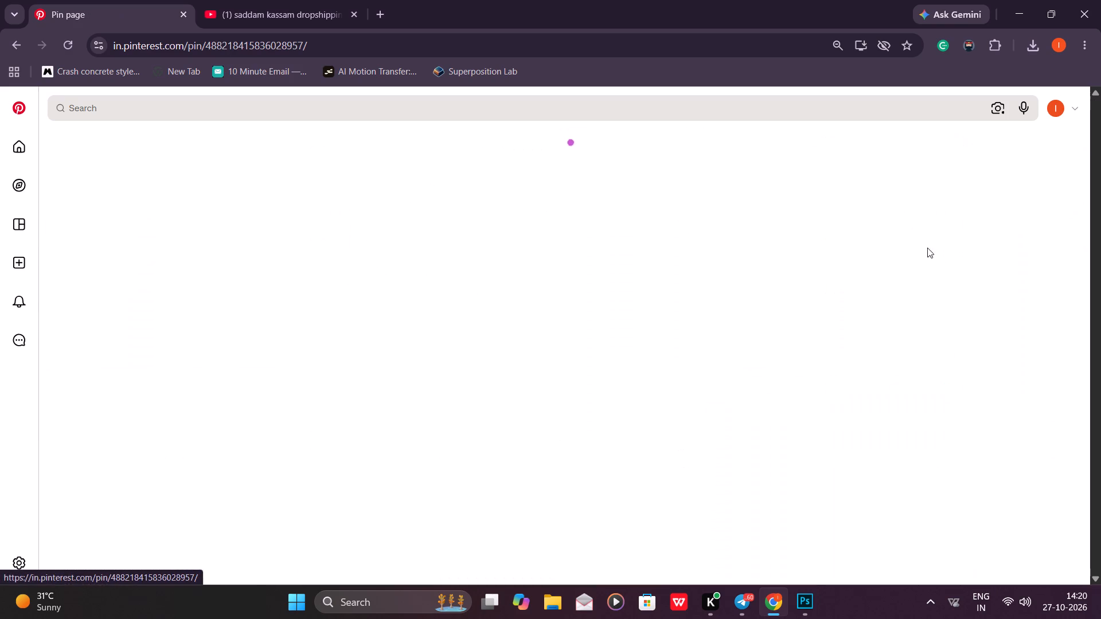
pyautogui.click(423, 142)
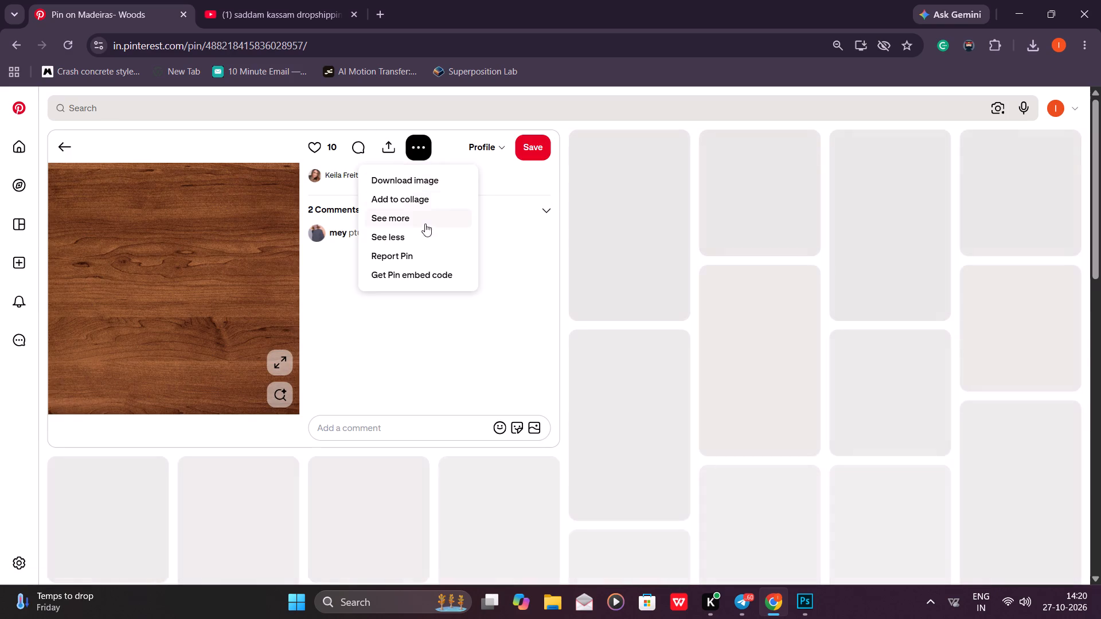
pyautogui.click(419, 177)
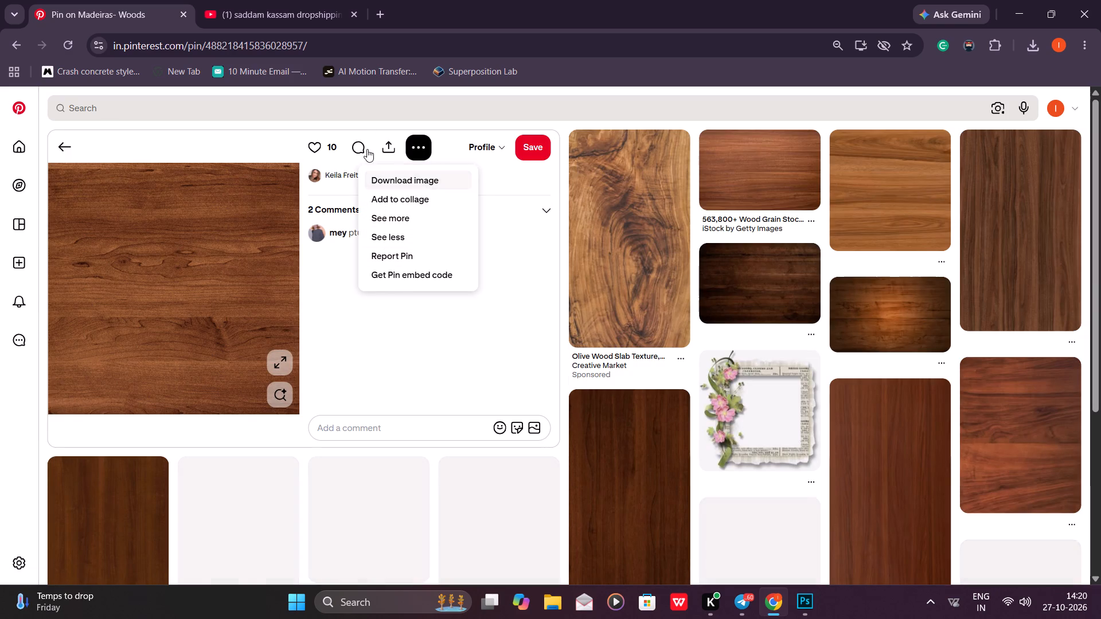
# Switch to Photoshop, place the downloaded wood image "download (37)" above Rectangle 1 and move it over the flyer's lower part.
pyautogui.click(802, 596)
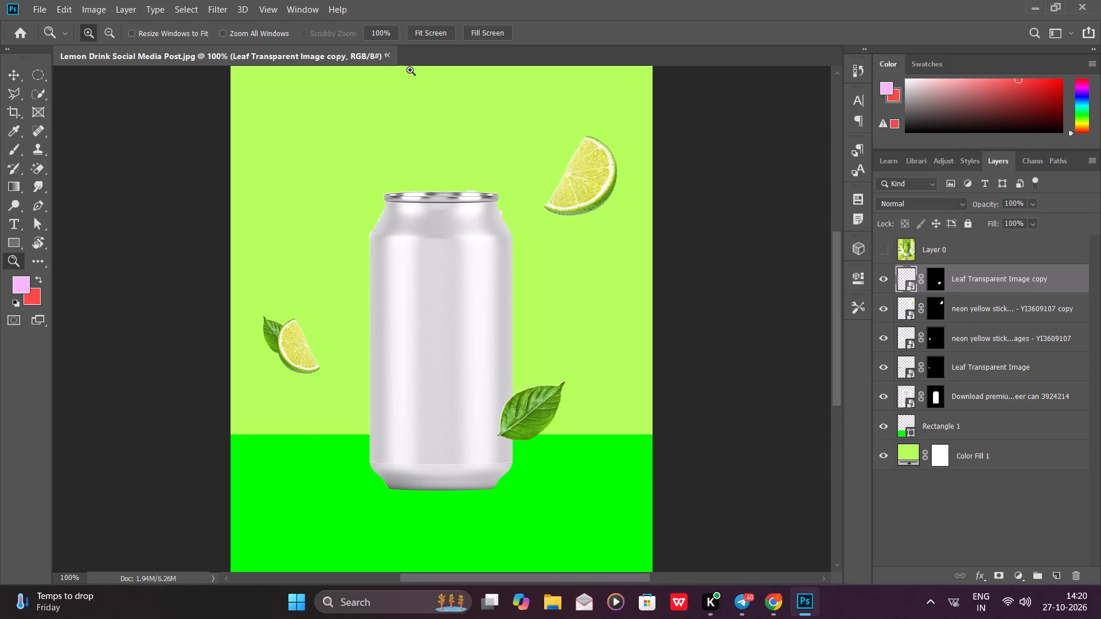
pyautogui.click(991, 420)
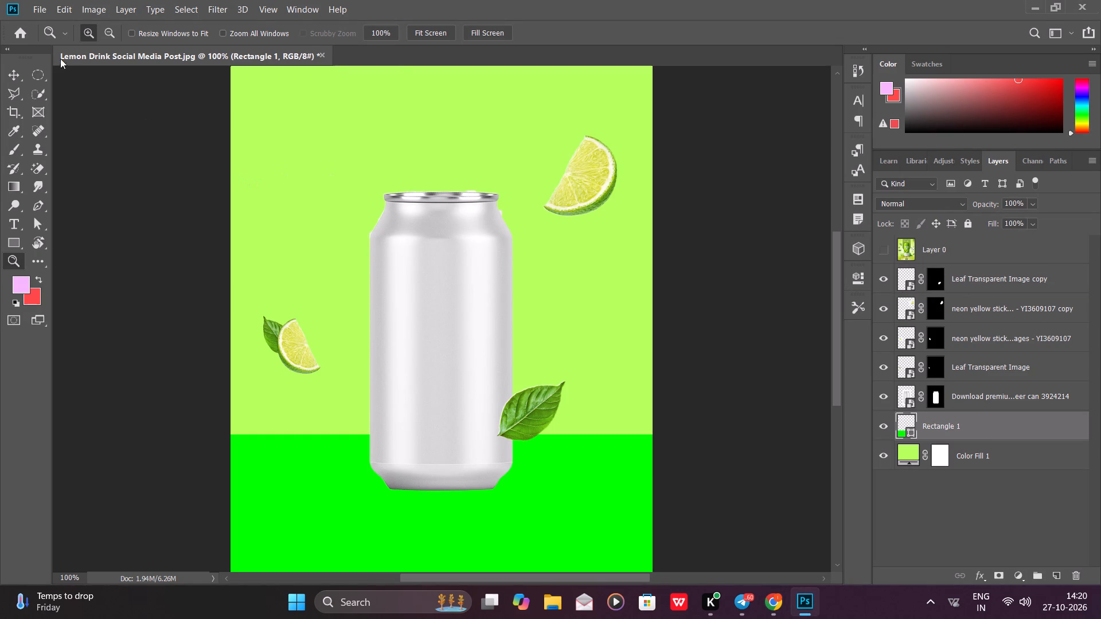
pyautogui.click(47, 5)
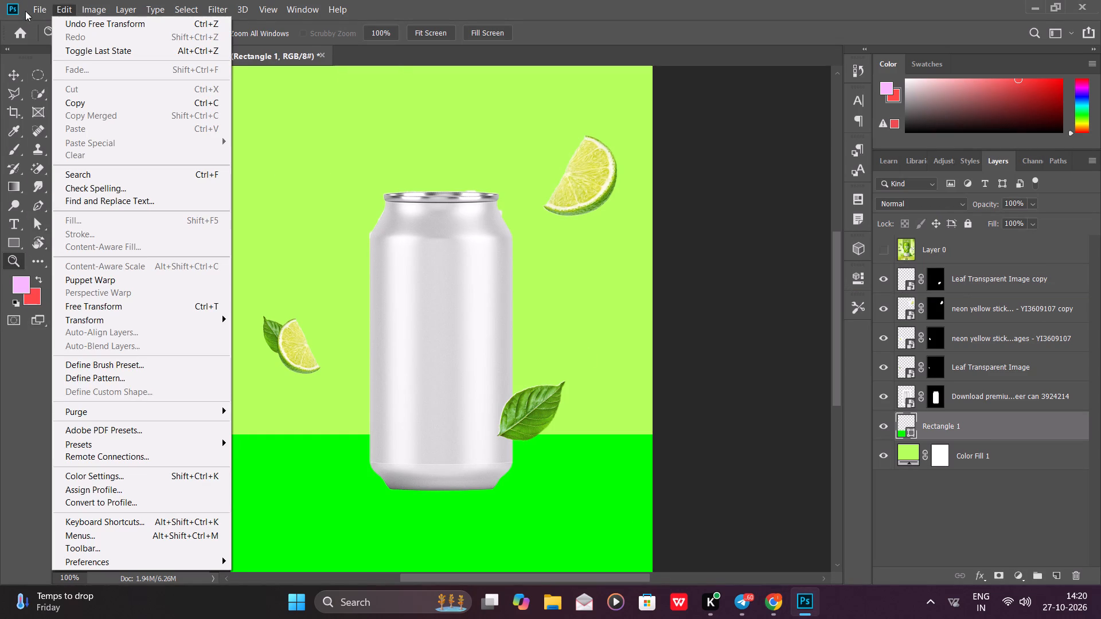
pyautogui.click(88, 270)
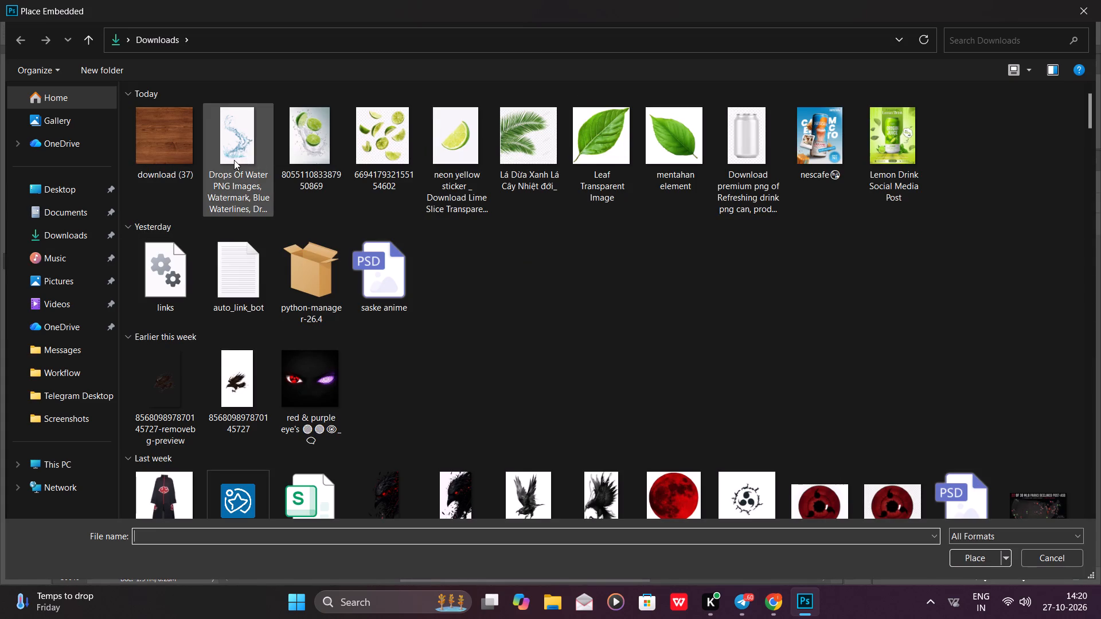
pyautogui.doubleClick(180, 138)
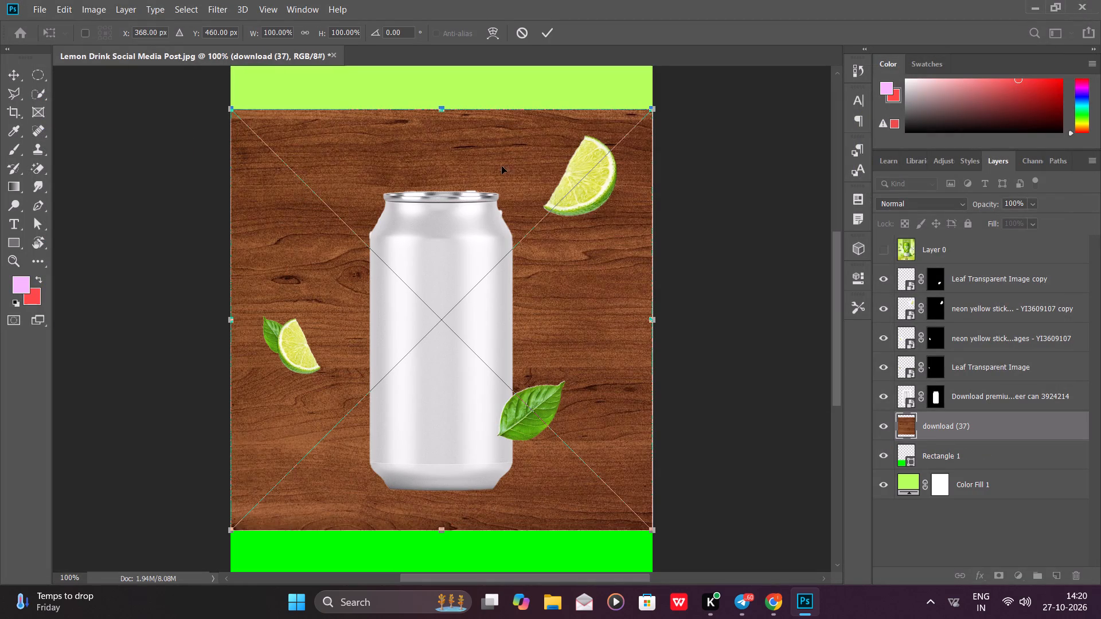
pyautogui.moveTo(496, 160); pyautogui.dragTo(500, 518)
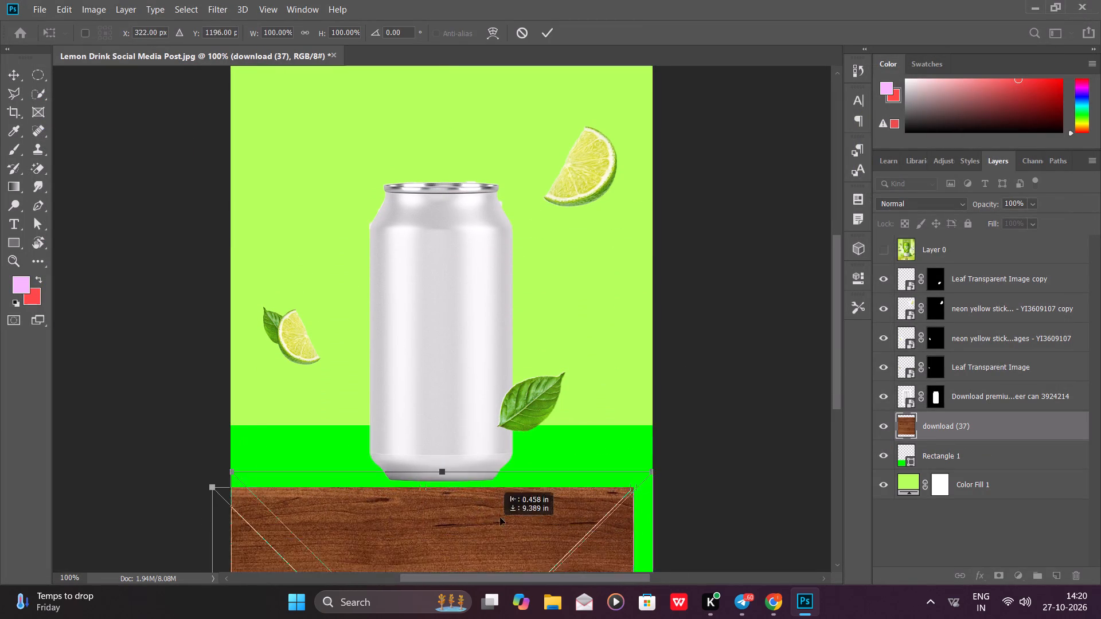
pyautogui.moveTo(500, 518); pyautogui.dragTo(494, 427)
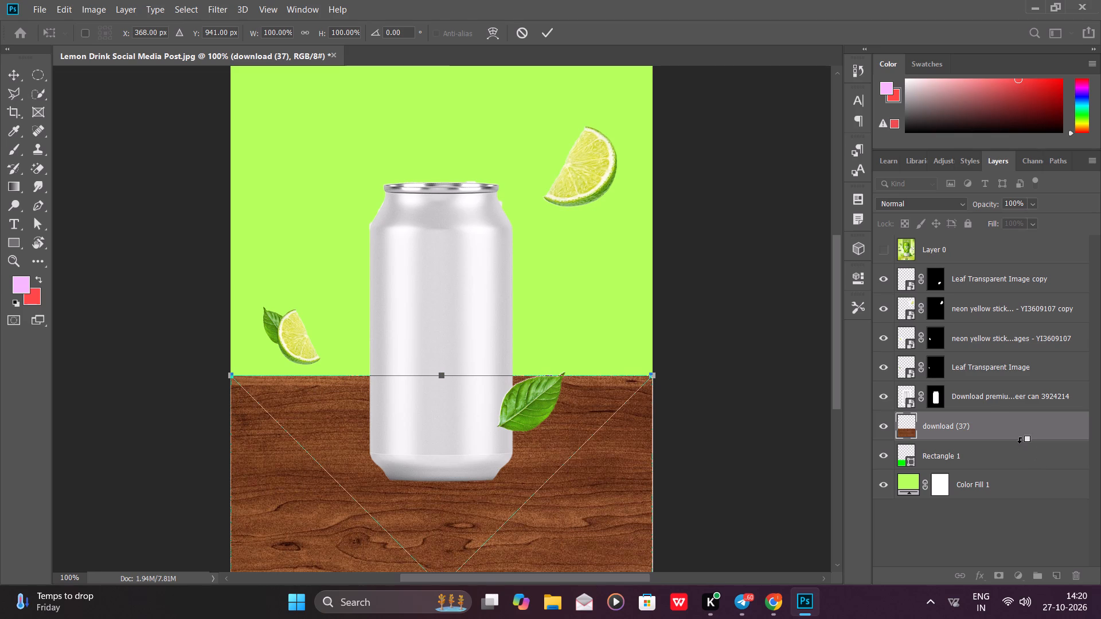
# Clip the wood texture to Rectangle 1 and shift it slightly lower within the table area, keeping the full width covered.
pyautogui.keyDown('alt'); pyautogui.click(1020, 442); pyautogui.keyUp('alt')
pyautogui.press('space')
pyautogui.press('space')
pyautogui.press('space')
pyautogui.press('space')
pyautogui.press('space')
pyautogui.press('space')
pyautogui.press('space')
pyautogui.press('space')
pyautogui.press('space')
pyautogui.press('space')
pyautogui.press('space')
pyautogui.press('space')
pyautogui.press('space')
pyautogui.press('space')
pyautogui.moveTo(517, 430); pyautogui.dragTo(503, 272)
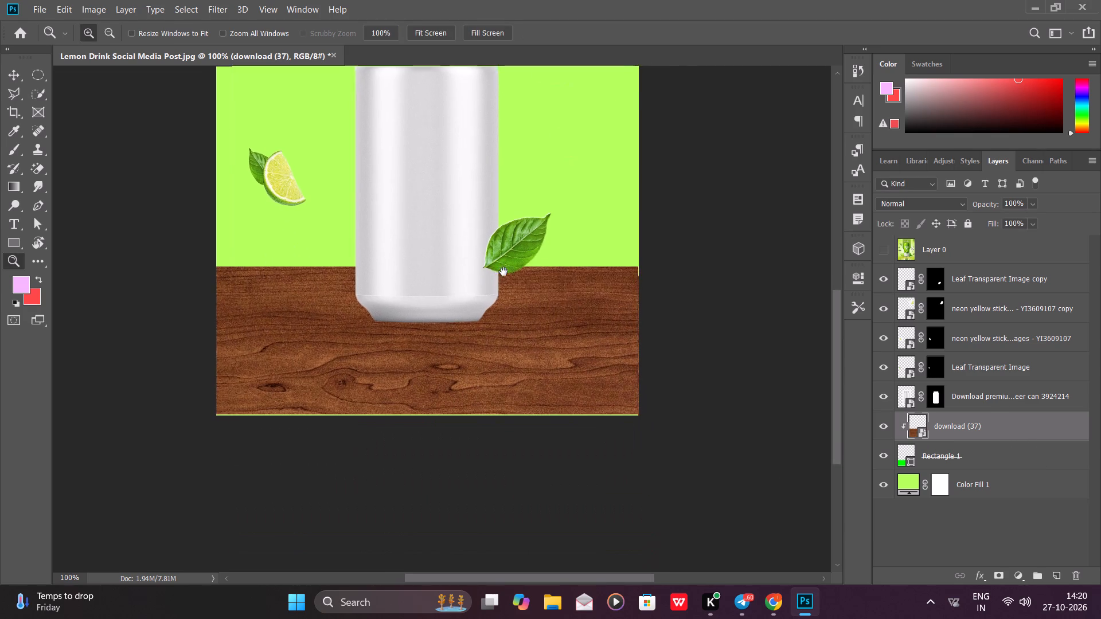
pyautogui.moveTo(503, 272); pyautogui.dragTo(553, 273)
pyautogui.press('v')
pyautogui.moveTo(529, 351); pyautogui.dragTo(531, 364)
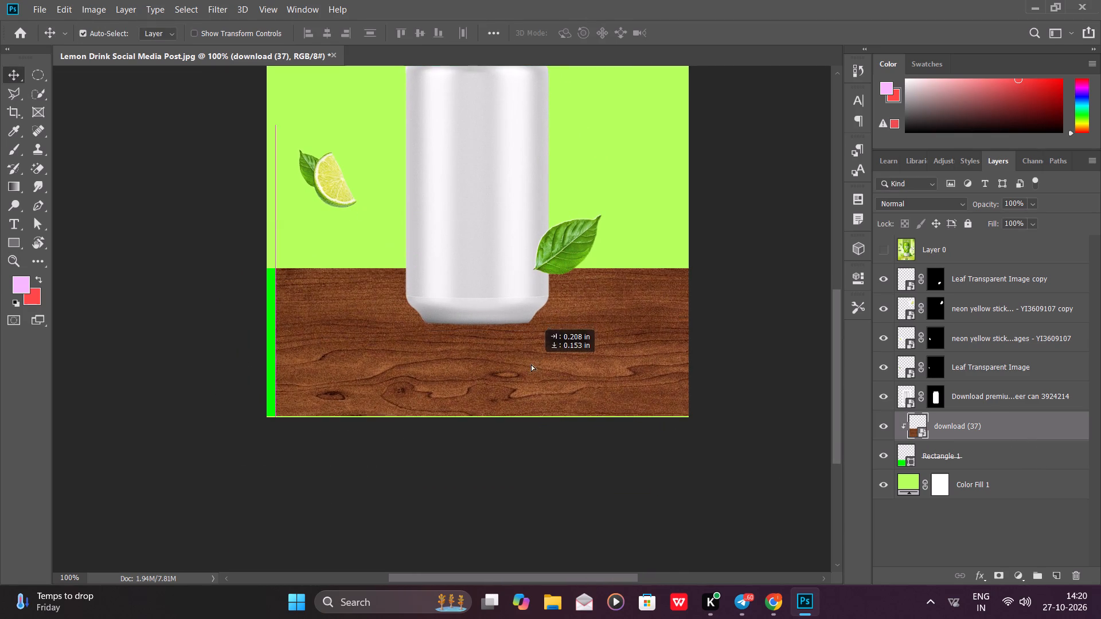
pyautogui.moveTo(531, 364); pyautogui.dragTo(529, 367)
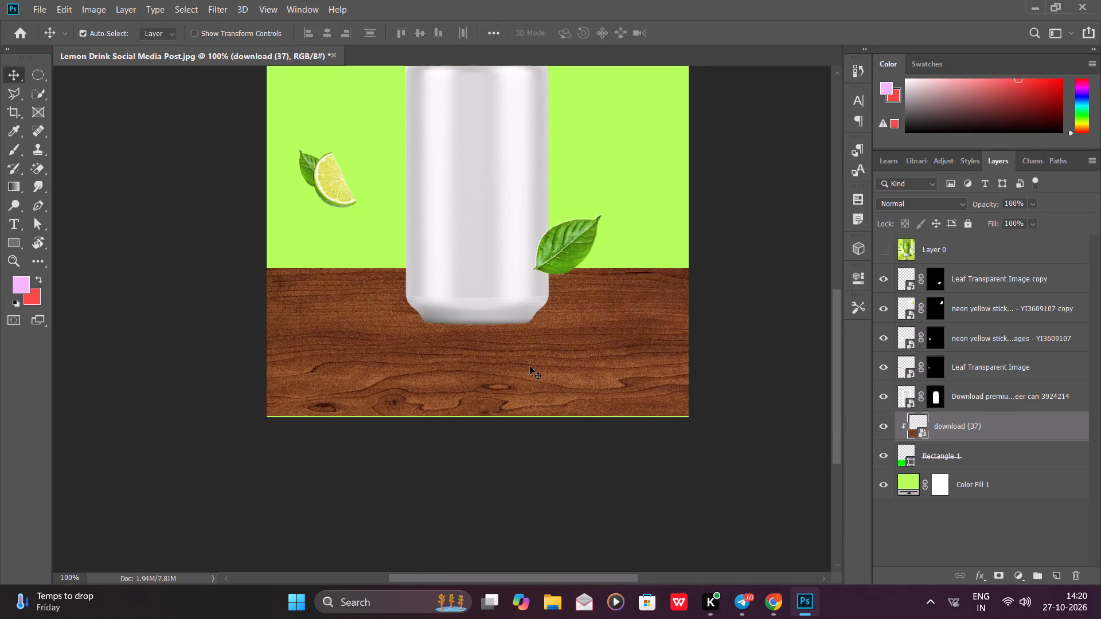
pyautogui.moveTo(536, 359); pyautogui.dragTo(538, 366)
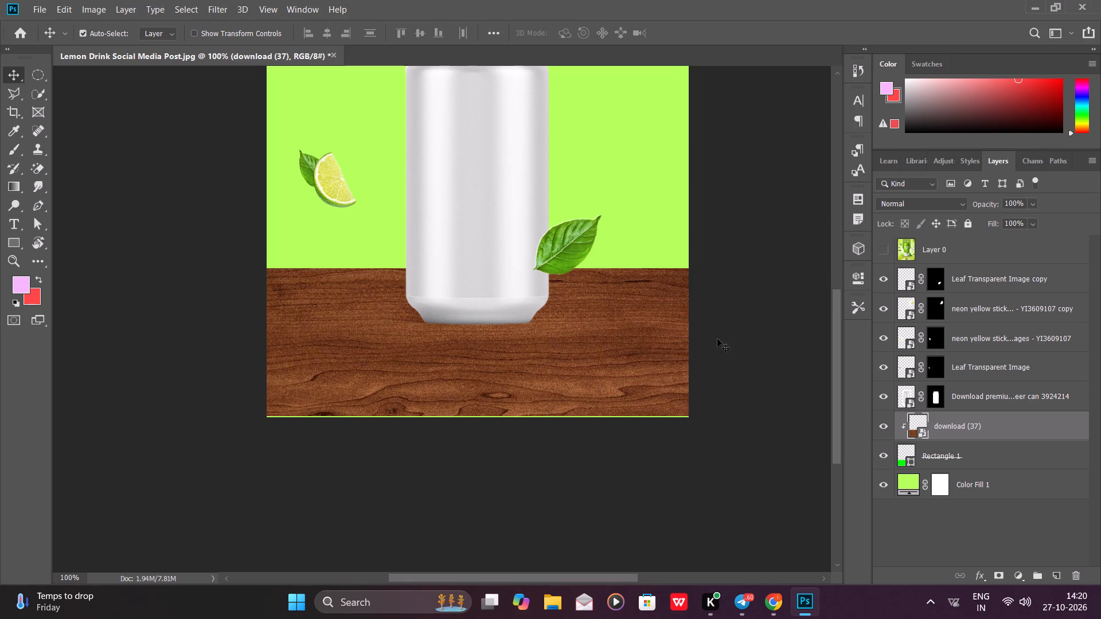
pyautogui.press('Return')
# Distort the wood texture into perspective, flaring its top corners out past both canvas sides, and reposition it over the table area.
pyautogui.write('ffff')
pyautogui.press('f')
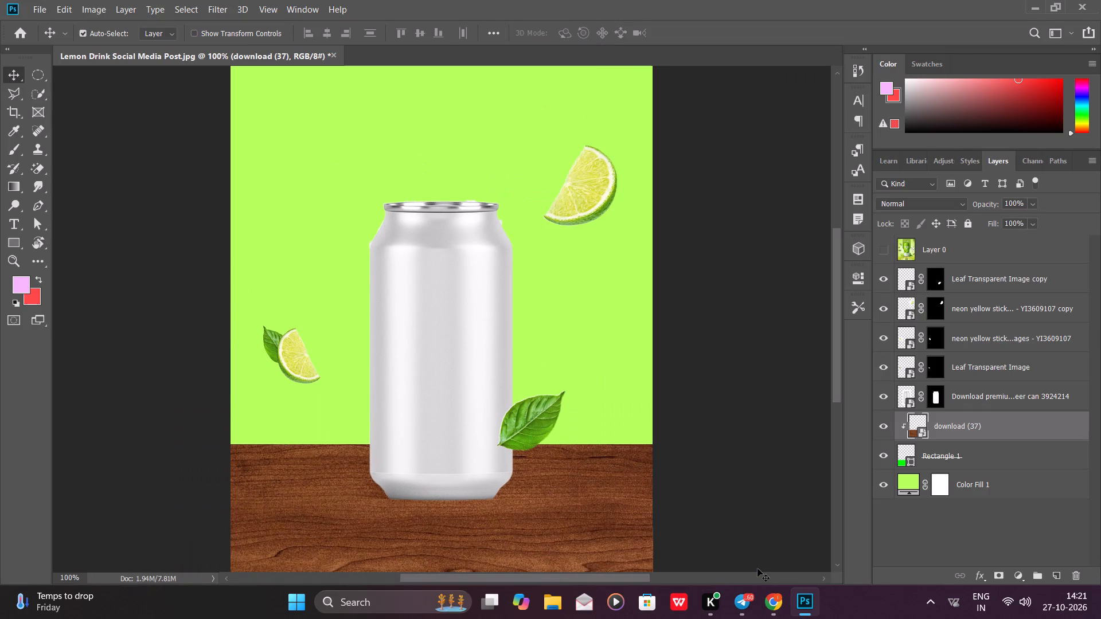
pyautogui.scroll(-1, 758, 569)
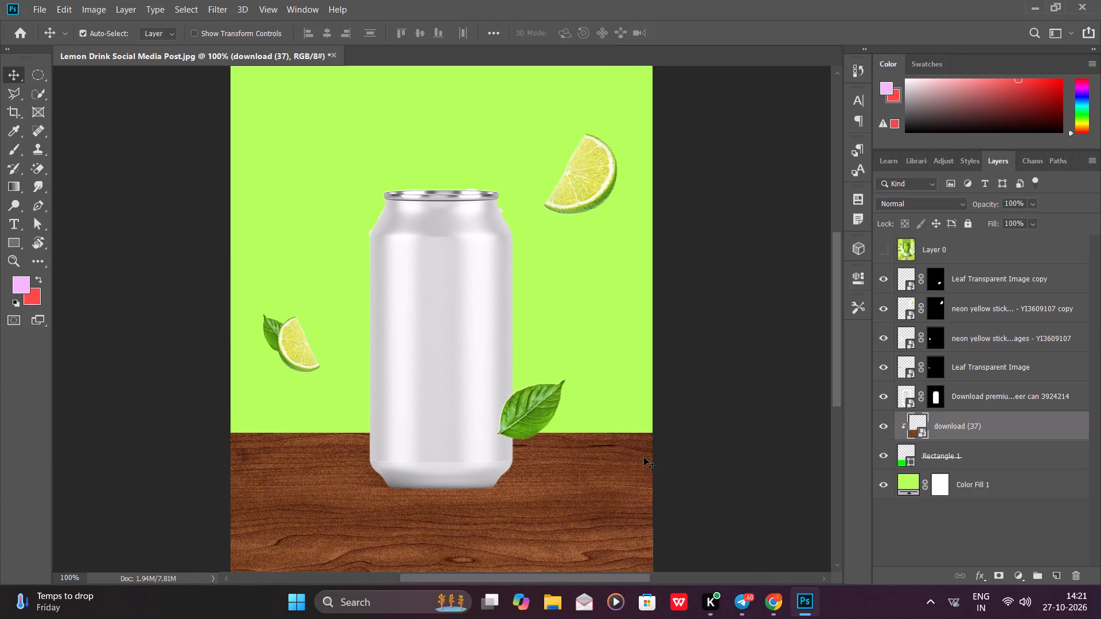
pyautogui.hotkey('ctrl', '-')
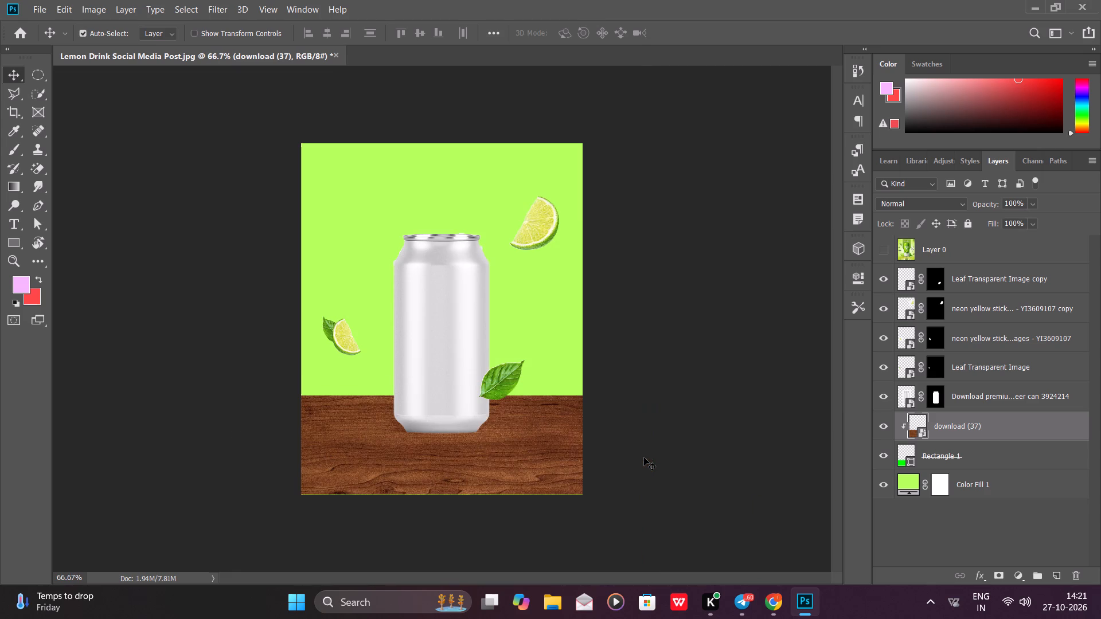
pyautogui.hotkey('ctrl', 't')
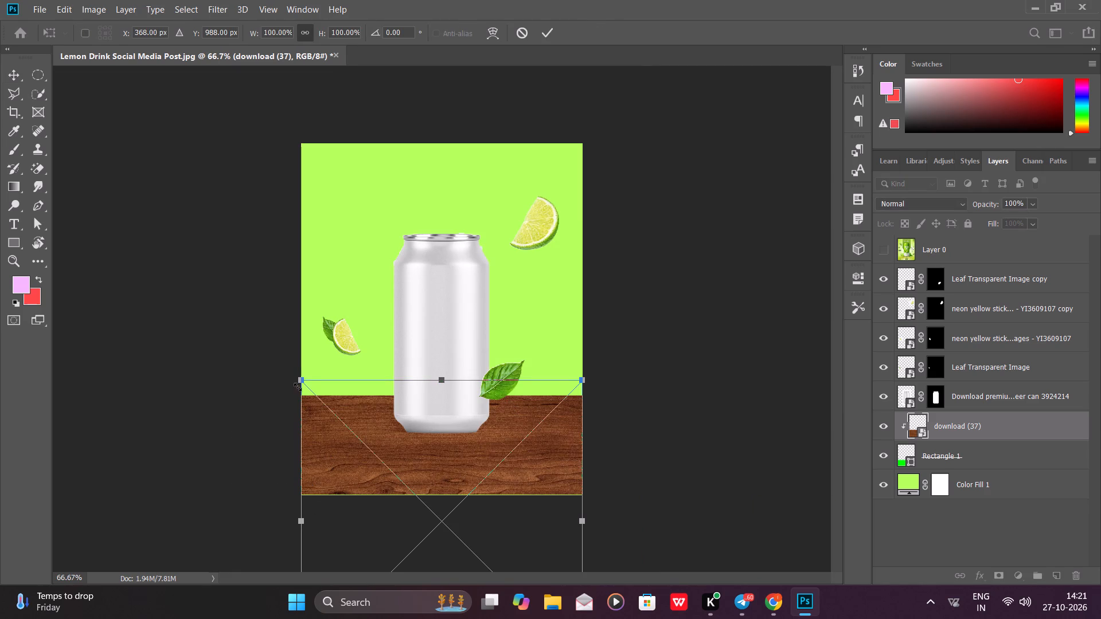
pyautogui.keyDown('ctrl'); pyautogui.moveTo(301, 379); pyautogui.dragTo(151, 381); pyautogui.keyUp('ctrl')
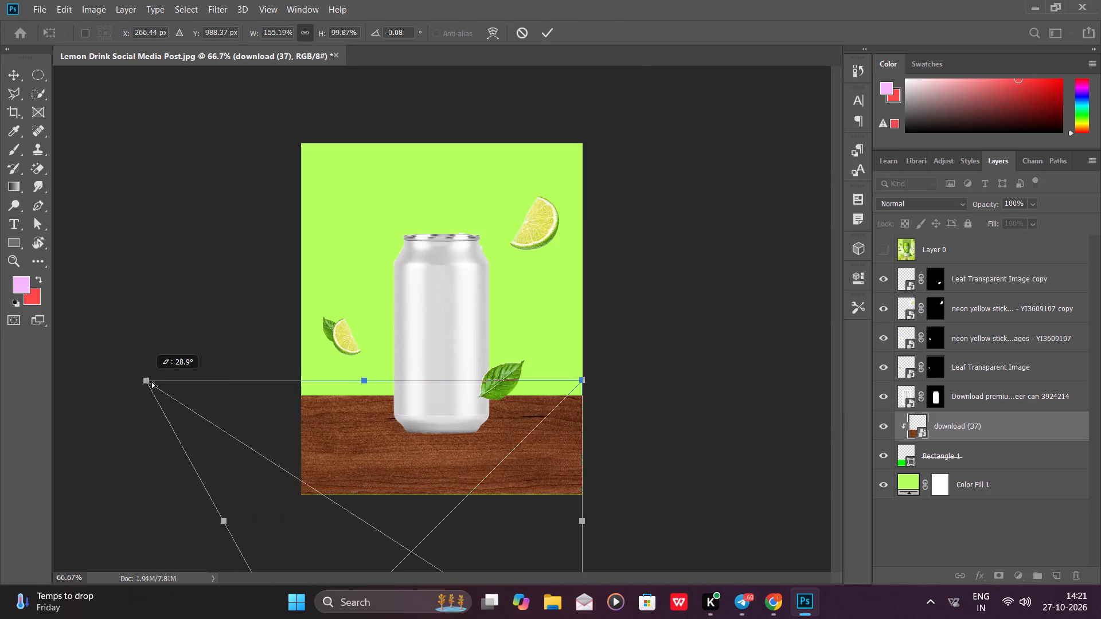
pyautogui.keyDown('ctrl'); pyautogui.moveTo(151, 381); pyautogui.dragTo(179, 332); pyautogui.keyUp('ctrl')
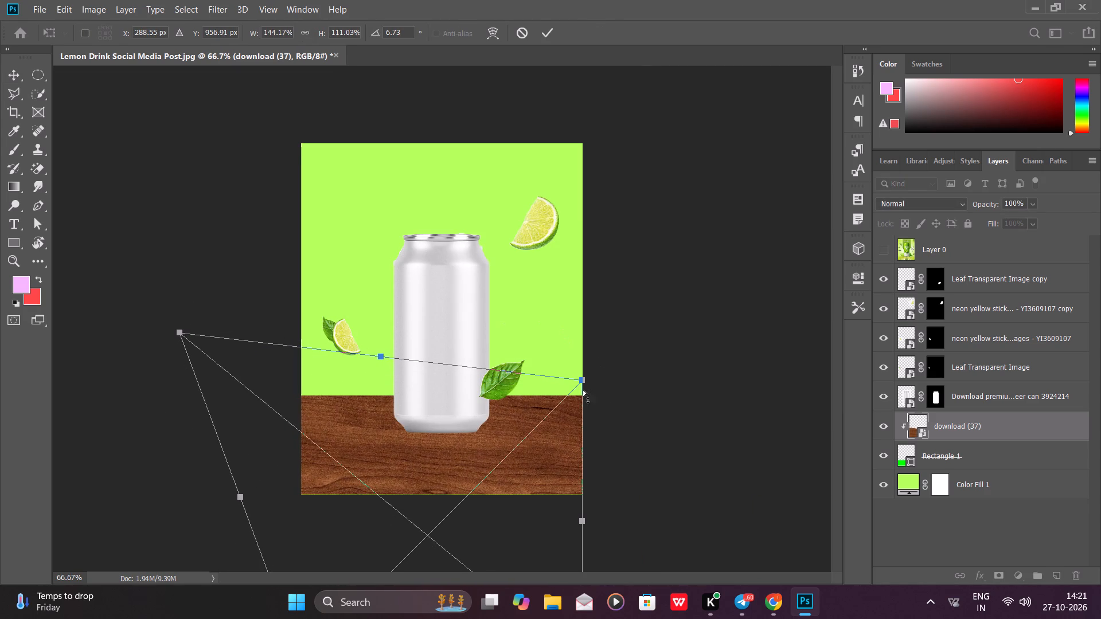
pyautogui.keyDown('ctrl'); pyautogui.moveTo(582, 379); pyautogui.dragTo(661, 326); pyautogui.keyUp('ctrl')
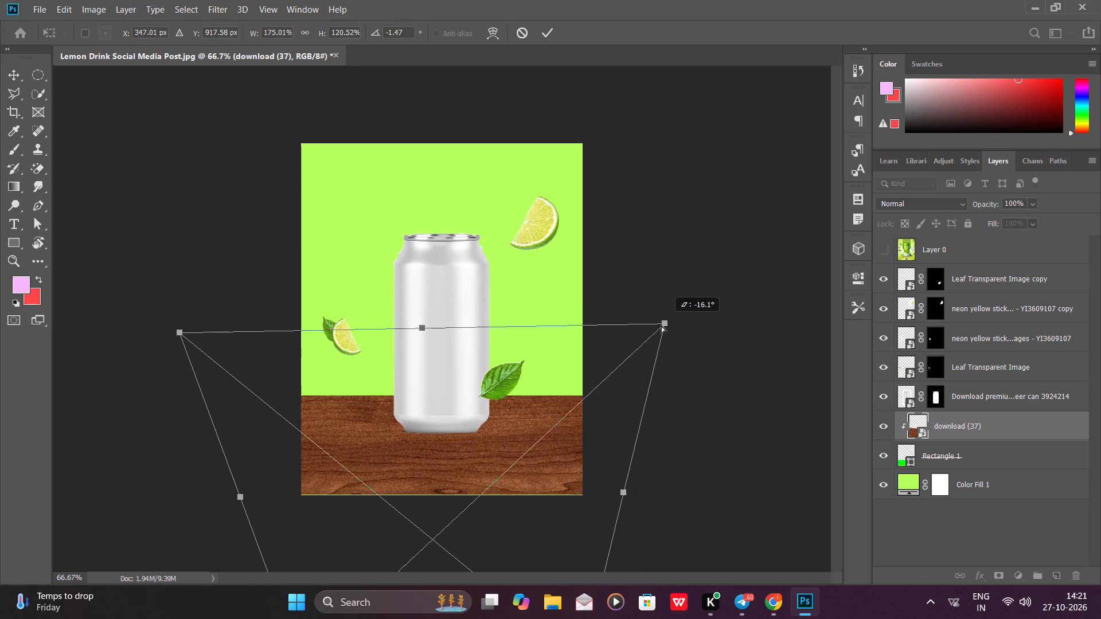
pyautogui.keyDown('ctrl'); pyautogui.moveTo(661, 326); pyautogui.dragTo(717, 328); pyautogui.keyUp('ctrl')
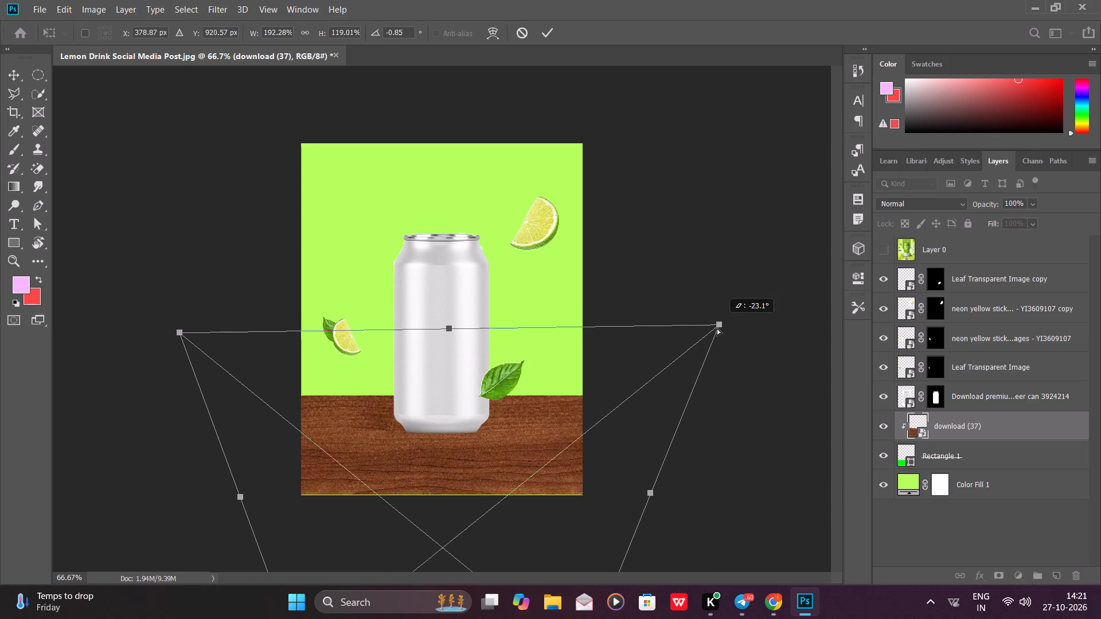
pyautogui.keyDown('ctrl'); pyautogui.moveTo(717, 328); pyautogui.dragTo(637, 290); pyautogui.keyUp('ctrl')
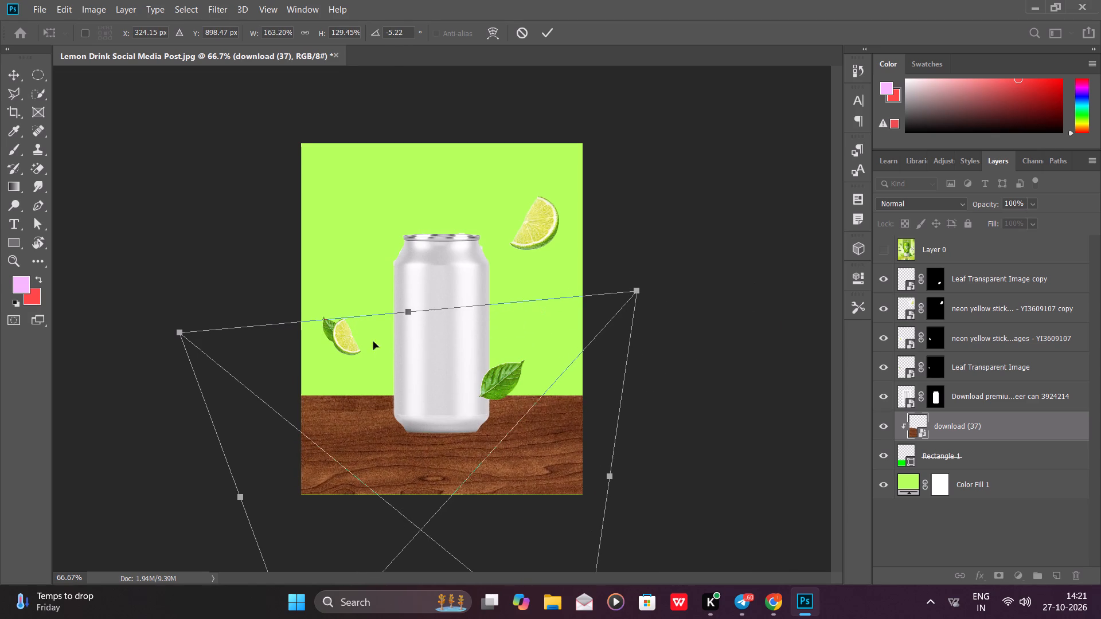
pyautogui.keyDown('ctrl'); pyautogui.moveTo(178, 329); pyautogui.dragTo(230, 312); pyautogui.keyUp('ctrl')
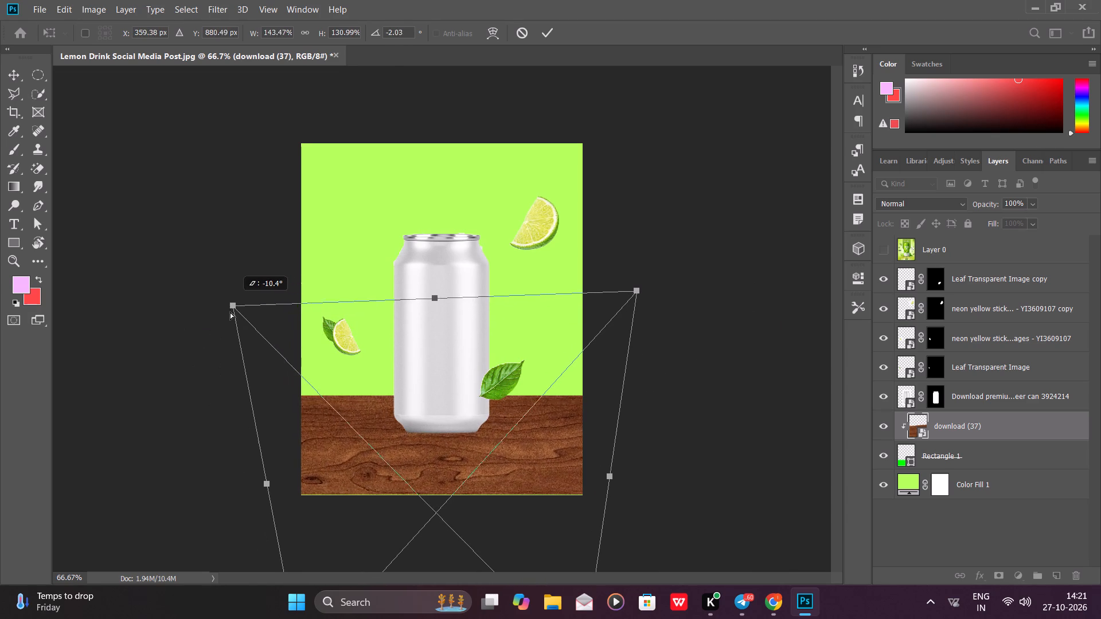
pyautogui.keyDown('ctrl'); pyautogui.moveTo(230, 312); pyautogui.dragTo(222, 292); pyautogui.keyUp('ctrl')
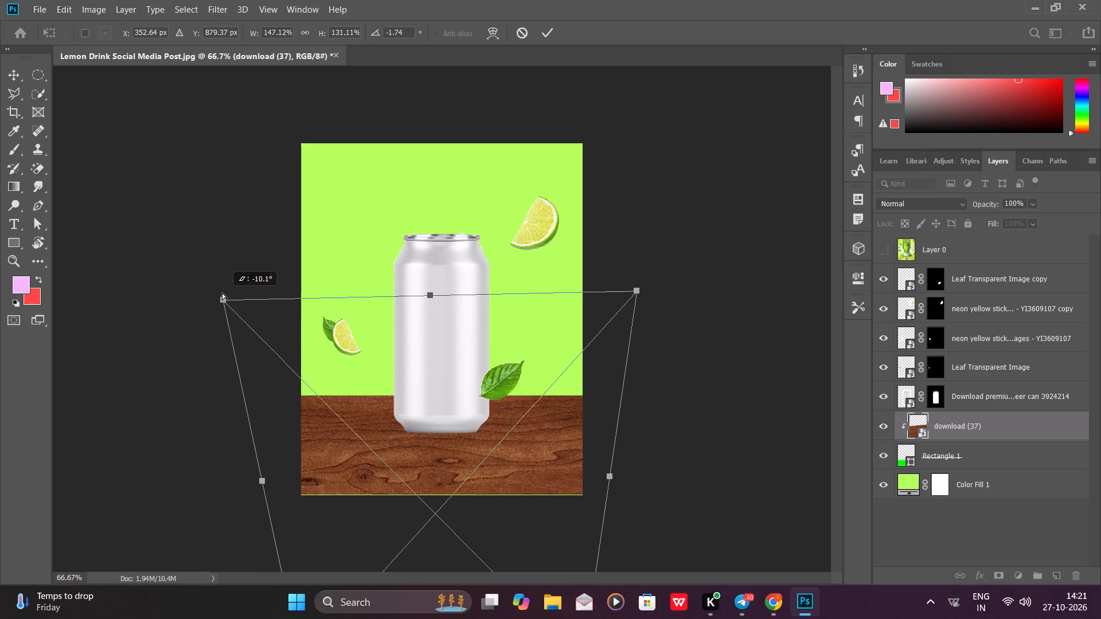
pyautogui.keyDown('ctrl'); pyautogui.moveTo(222, 292); pyautogui.dragTo(226, 295); pyautogui.keyUp('ctrl')
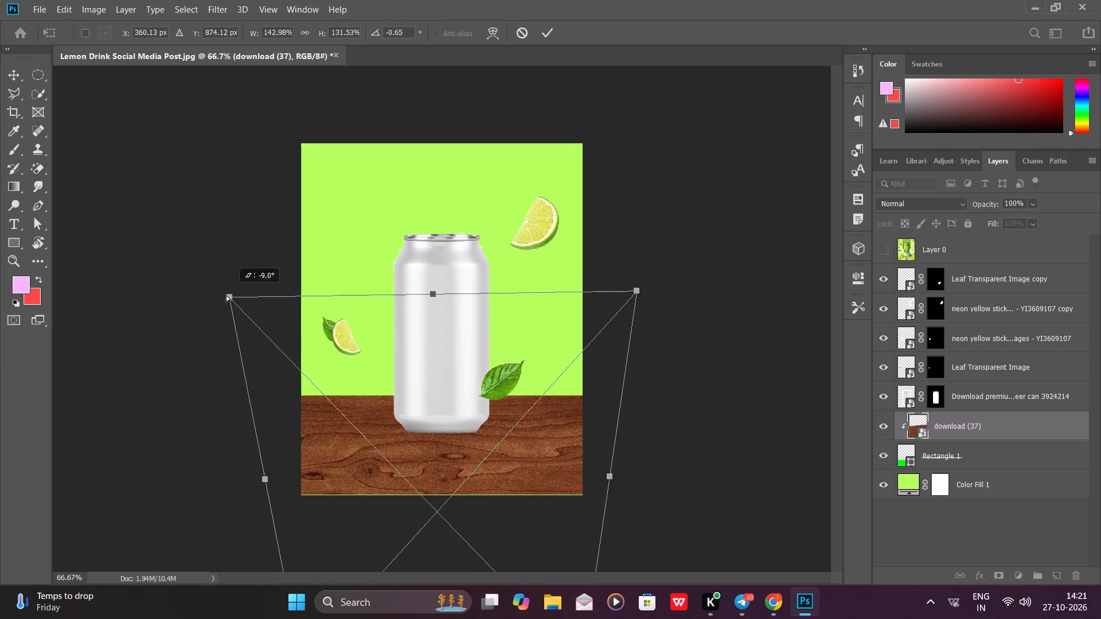
pyautogui.keyDown('ctrl'); pyautogui.moveTo(226, 295); pyautogui.dragTo(225, 284); pyautogui.keyUp('ctrl')
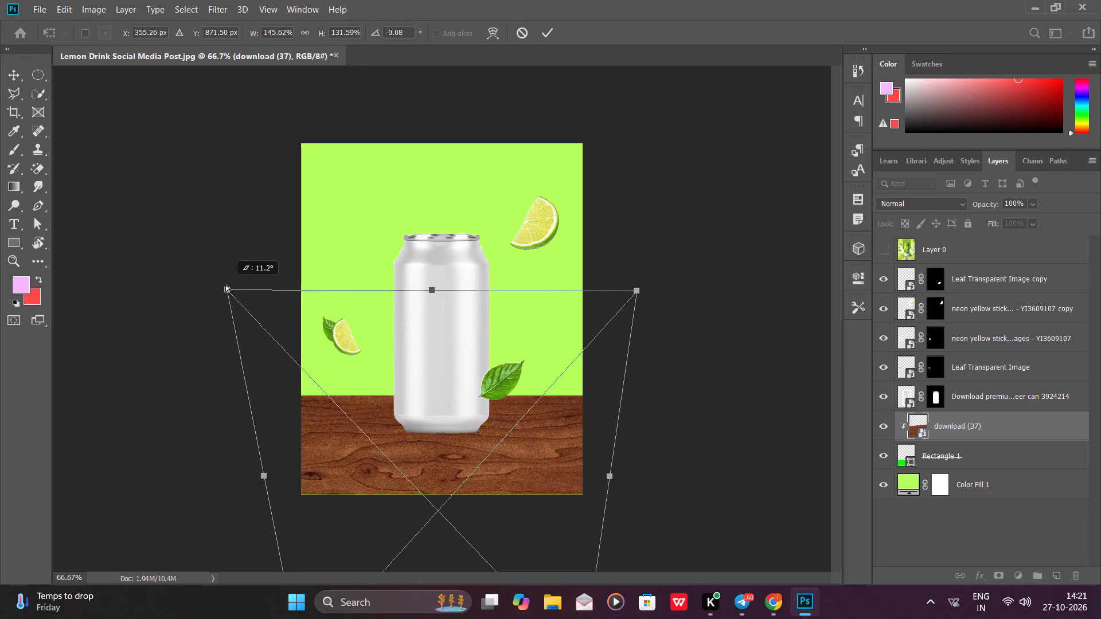
pyautogui.keyDown('ctrl'); pyautogui.moveTo(225, 284); pyautogui.dragTo(225, 286); pyautogui.keyUp('ctrl')
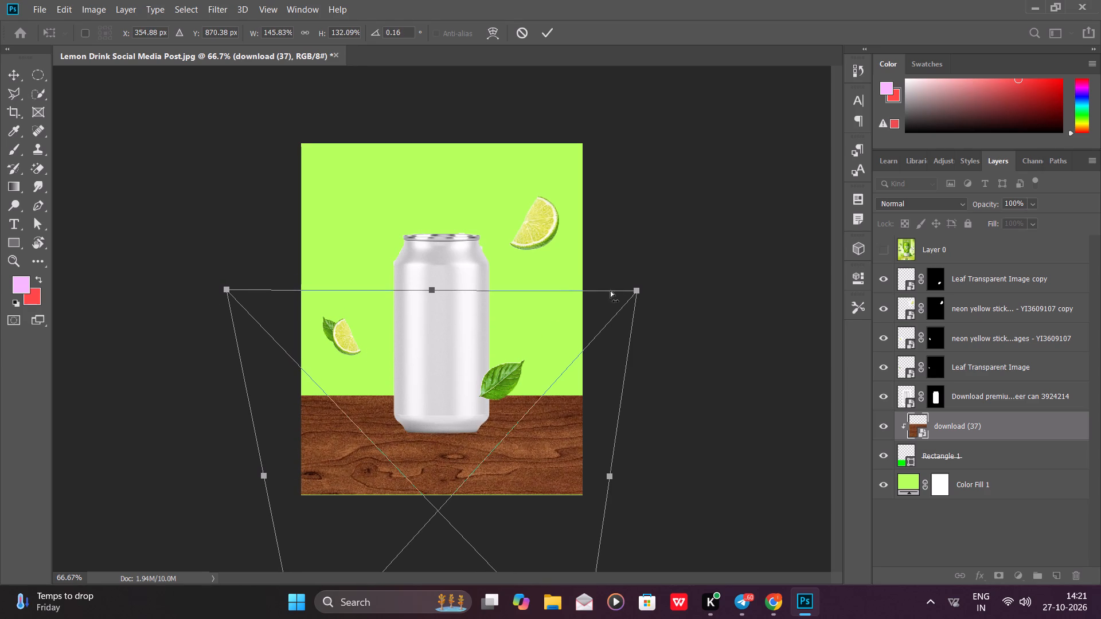
pyautogui.keyDown('ctrl'); pyautogui.click(639, 291); pyautogui.keyUp('ctrl')
pyautogui.moveTo(513, 343); pyautogui.dragTo(518, 366)
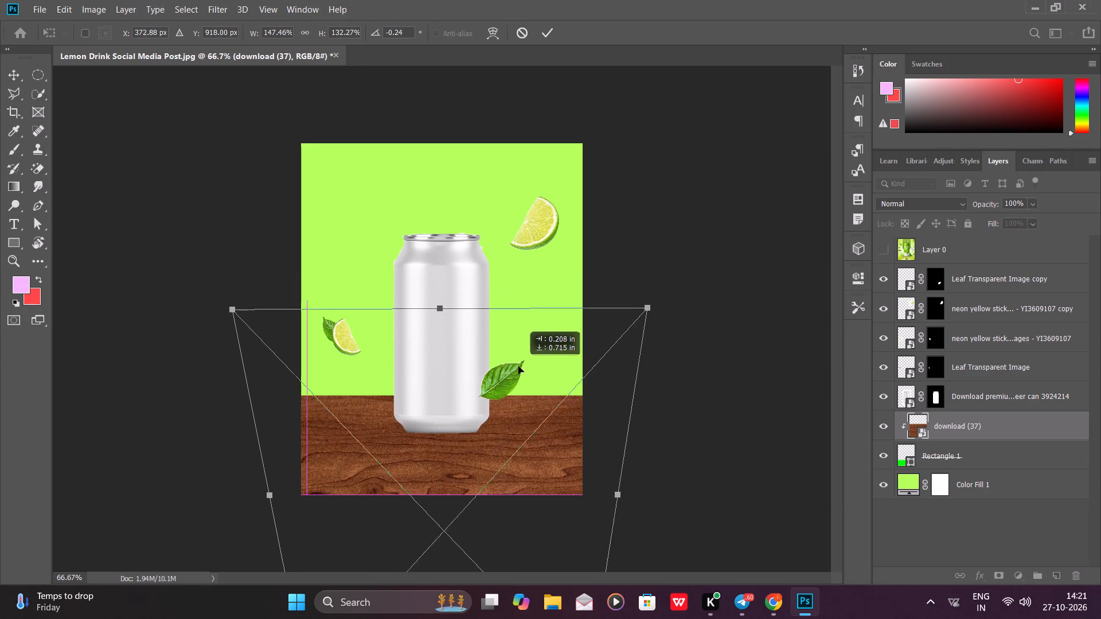
pyautogui.moveTo(518, 366); pyautogui.dragTo(512, 375)
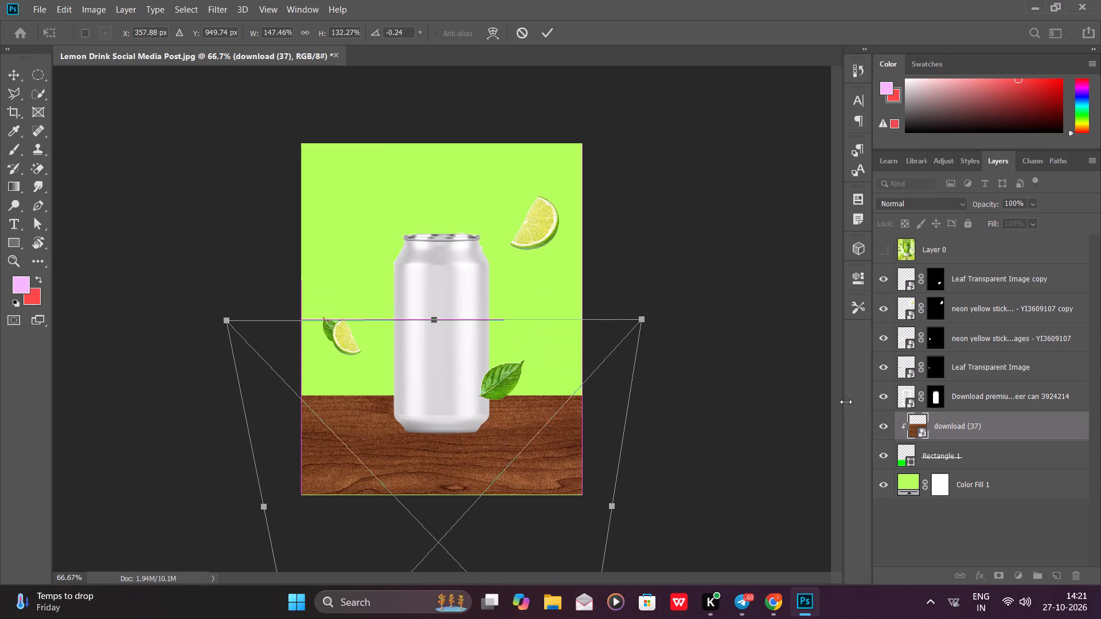
pyautogui.click(971, 427)
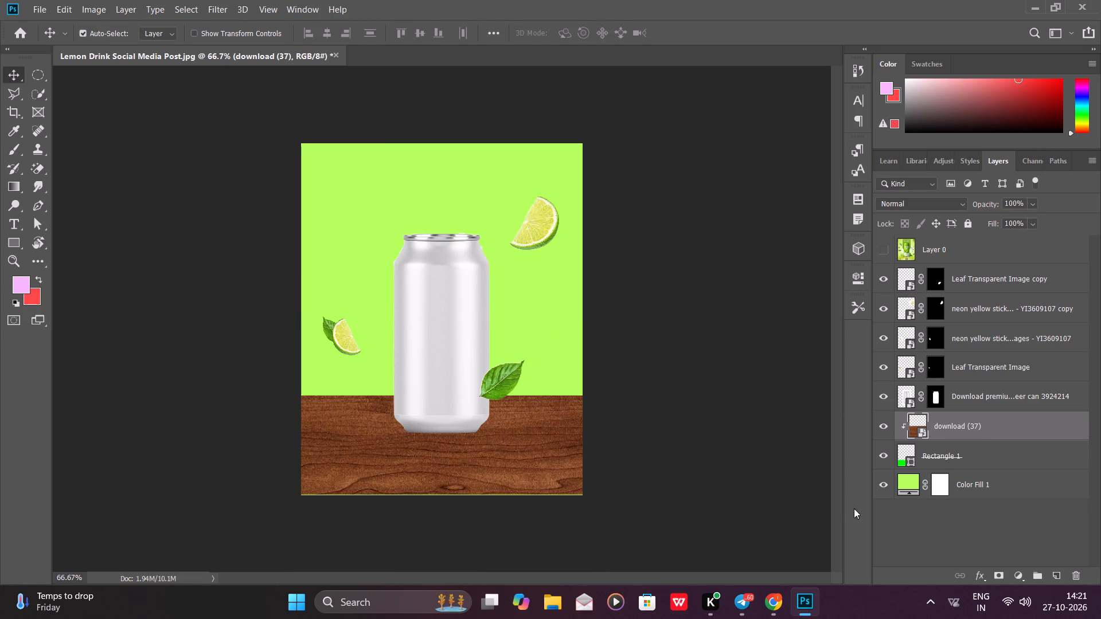
# Check Rectangle 1 and Color Fill 1 by toggling their visibility, and nudge Rectangle 1 down 4 px to the canvas's bottom edge.
pyautogui.click(891, 456)
pyautogui.tripleClick(891, 456)
pyautogui.click(883, 488)
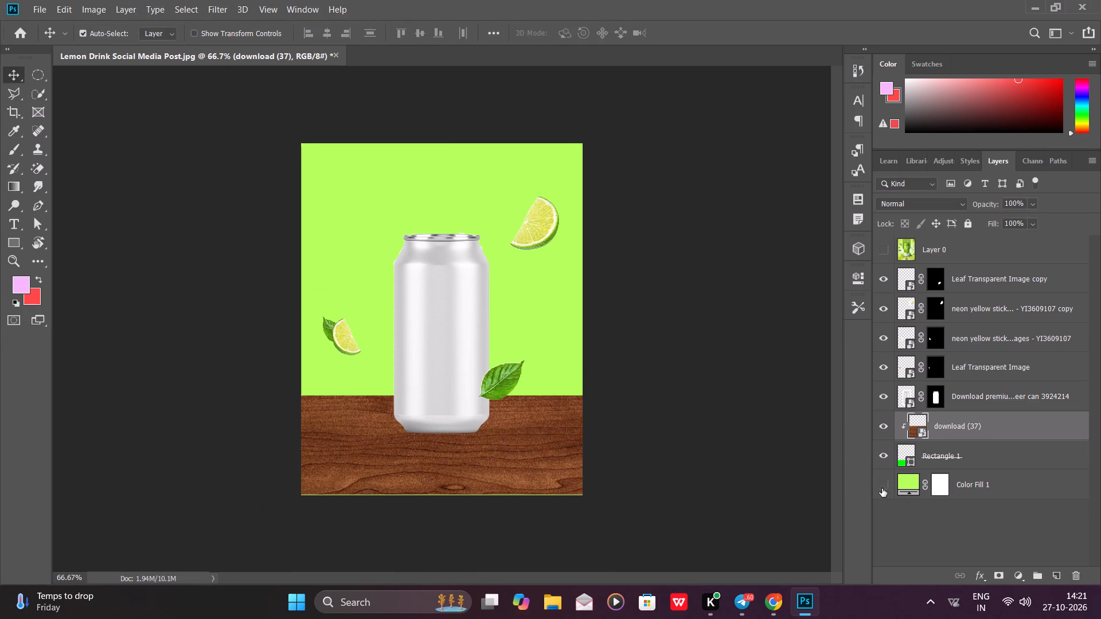
pyautogui.doubleClick(881, 488)
pyautogui.click(881, 488)
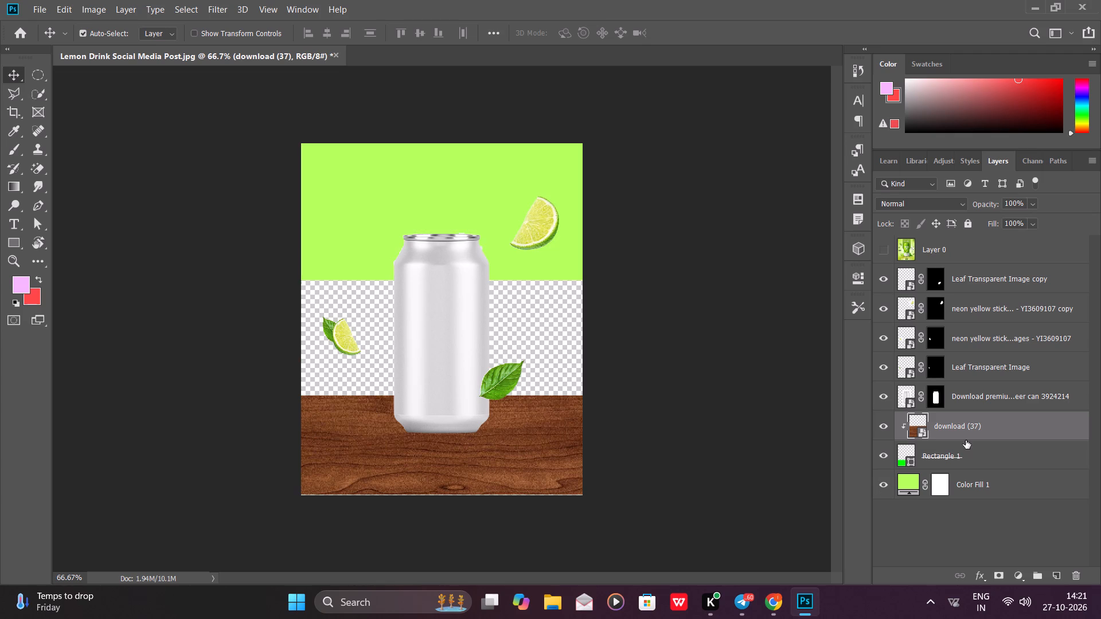
pyautogui.click(965, 456)
pyautogui.press('v')
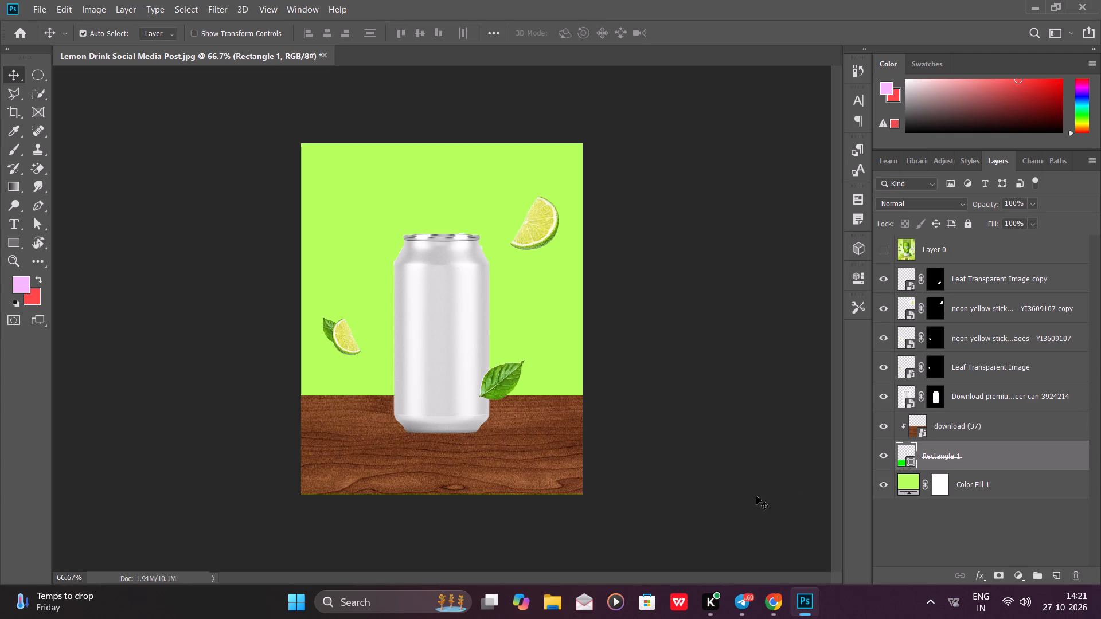
pyautogui.press('Down')
pyautogui.press('Down')
pyautogui.press('Down')
pyautogui.press('Down')
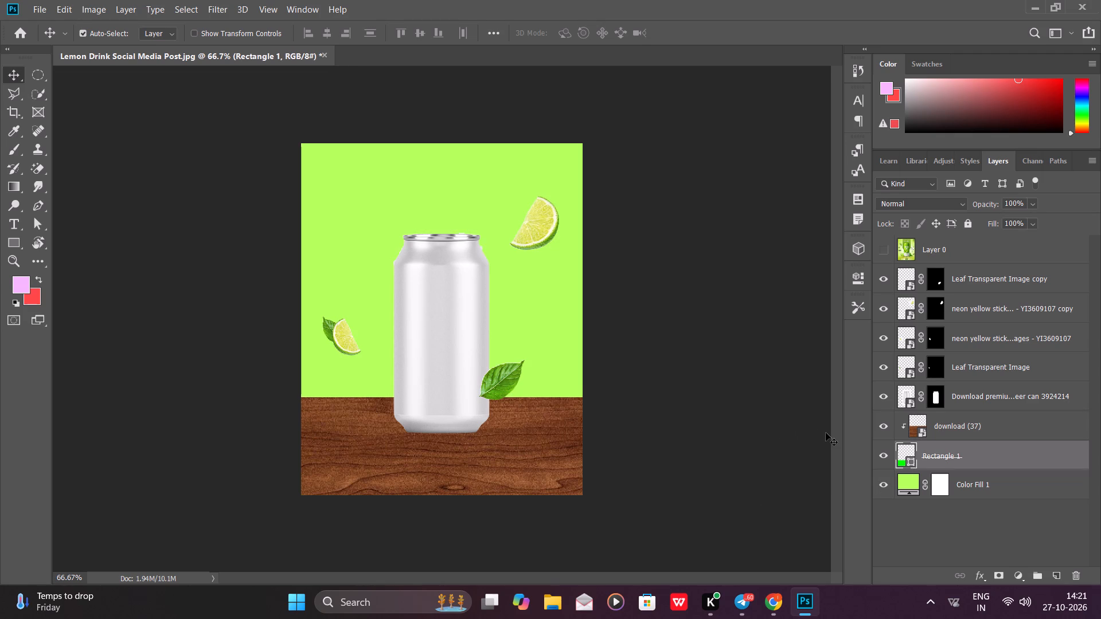
pyautogui.press('Return')
# Compare the composition with the reference flyer by toggling the visibility of Layer 0, leaving it hidden.
pyautogui.moveTo(490, 496); pyautogui.dragTo(453, 457)
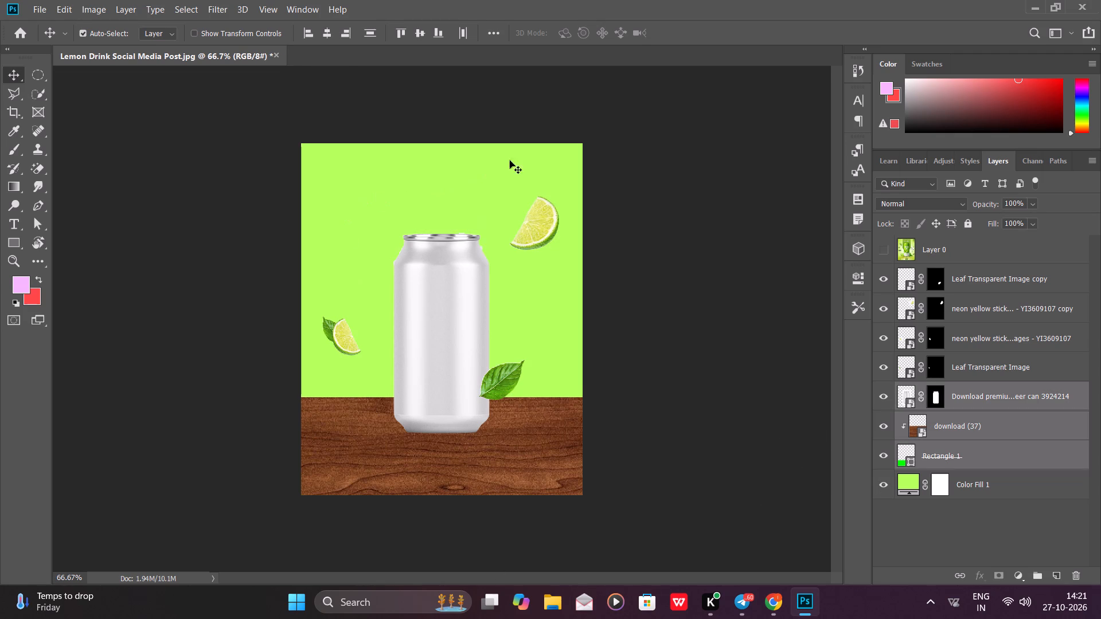
pyautogui.click(1032, 428)
pyautogui.click(961, 288)
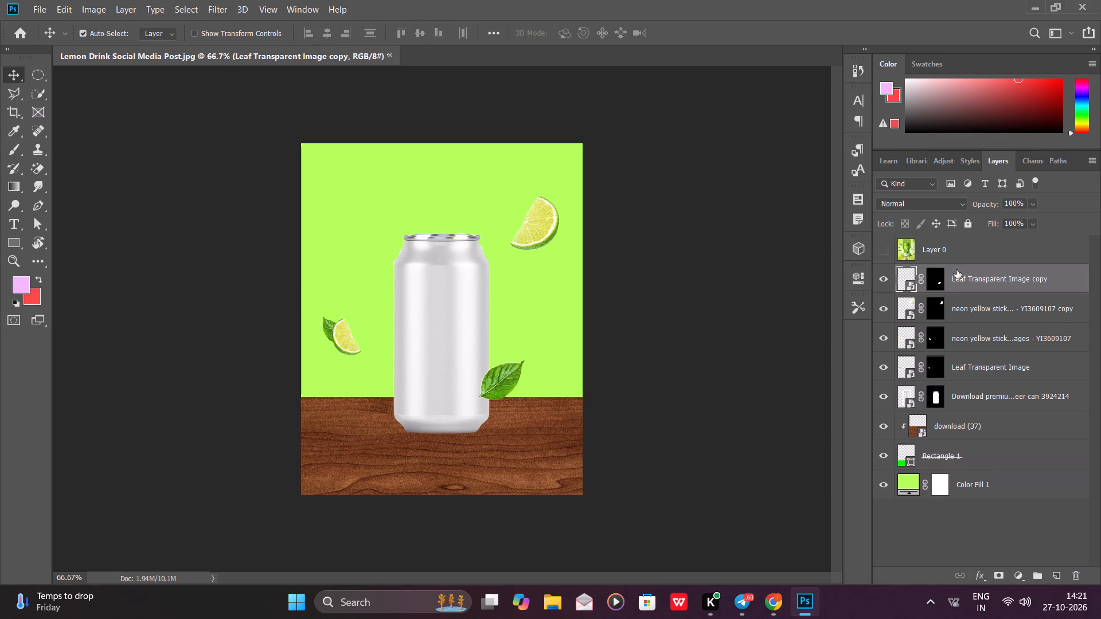
pyautogui.click(952, 254)
pyautogui.click(882, 248)
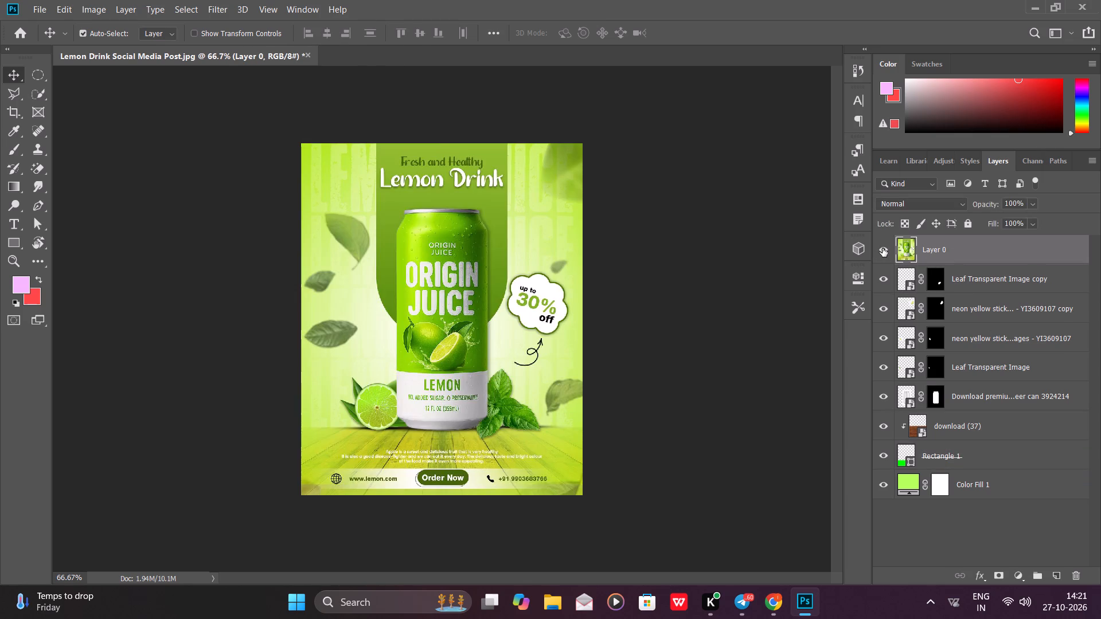
pyautogui.doubleClick(883, 248)
pyautogui.click(883, 248)
# Add a Color Balance adjustment clipped to the wood texture, with midtones at Cyan–Red -2, Magenta–Green +65 and Yellow–Blue -30.
pyautogui.click(1041, 422)
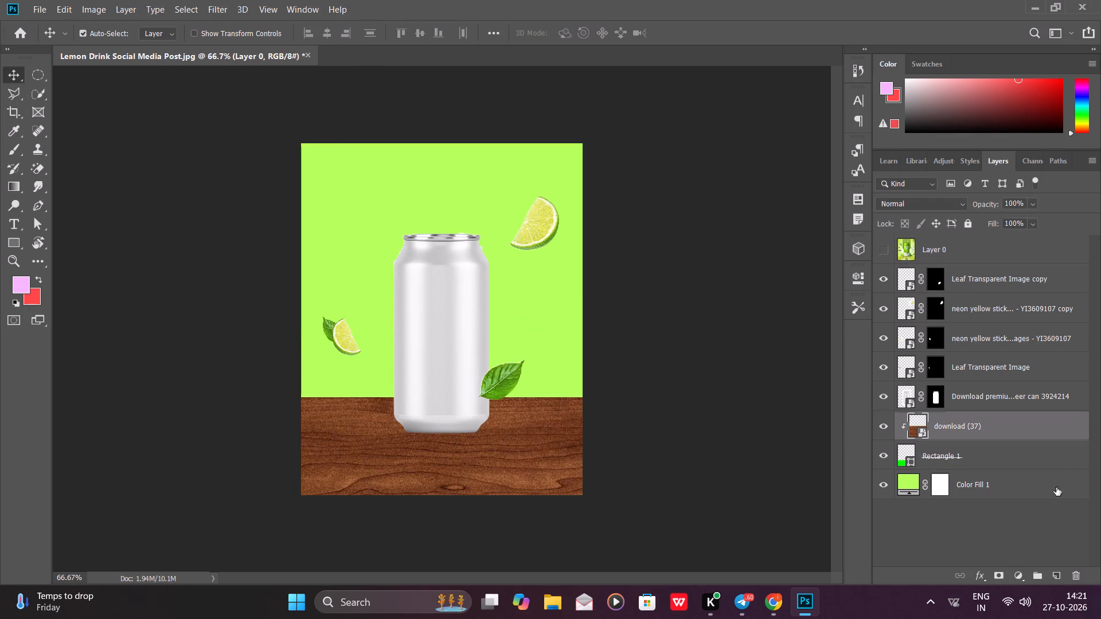
pyautogui.click(1018, 576)
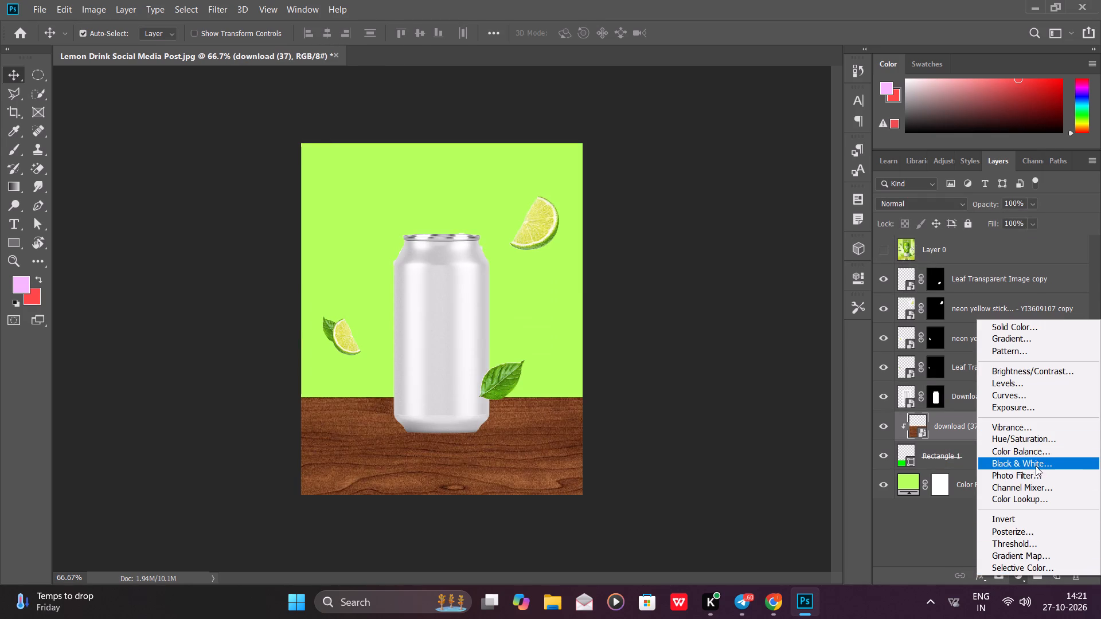
pyautogui.click(1036, 456)
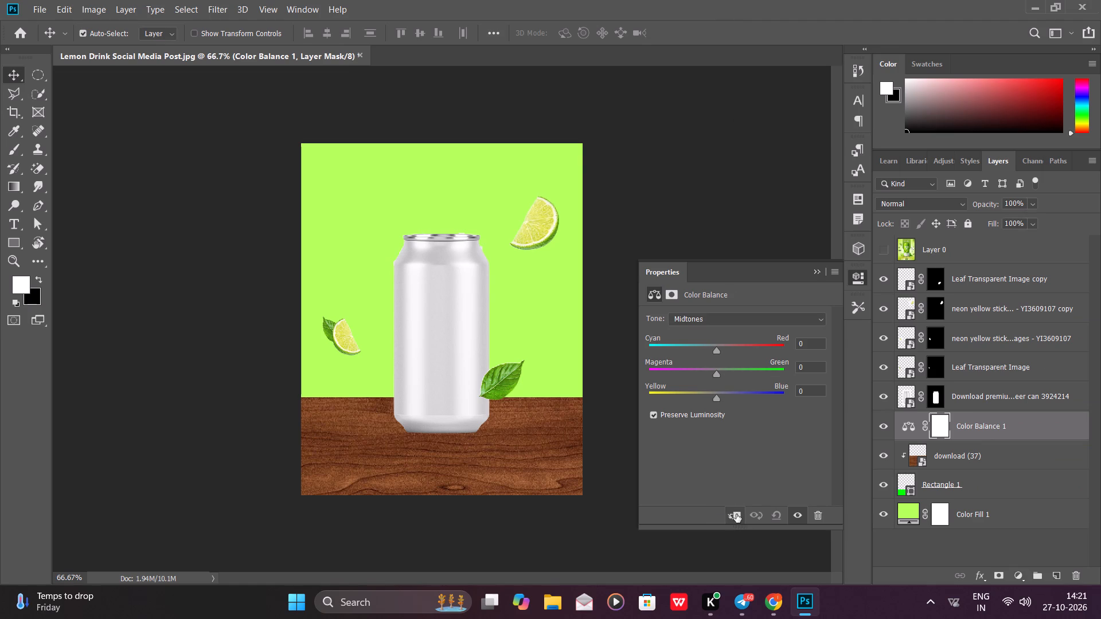
pyautogui.click(737, 515)
pyautogui.moveTo(715, 374); pyautogui.dragTo(760, 374)
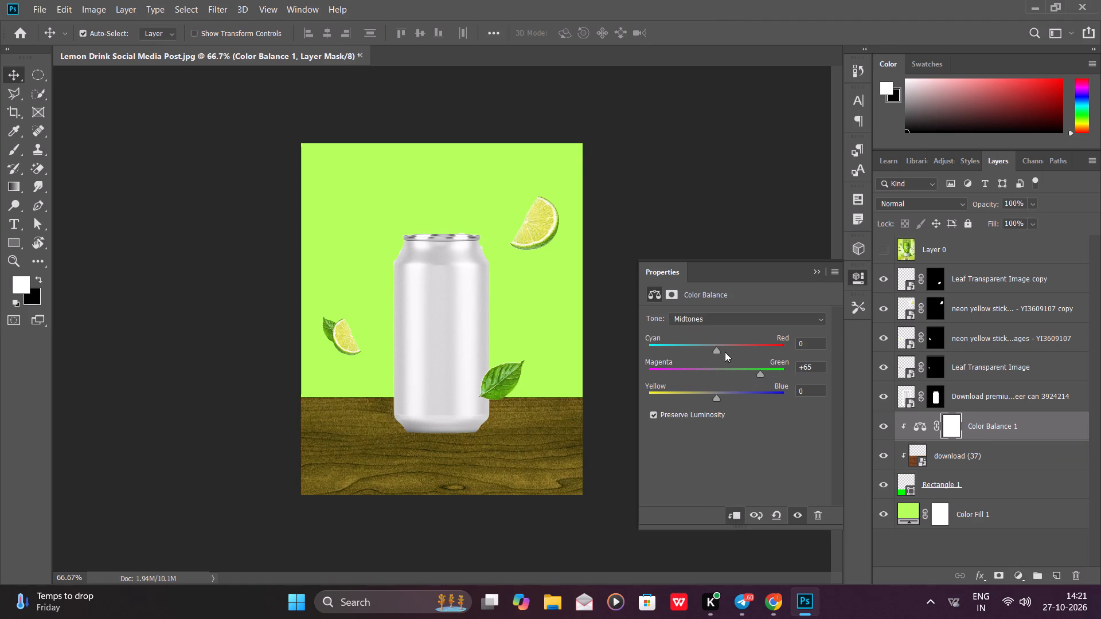
pyautogui.moveTo(716, 351); pyautogui.dragTo(705, 361)
pyautogui.moveTo(705, 361); pyautogui.dragTo(715, 361)
pyautogui.moveTo(721, 397); pyautogui.dragTo(696, 399)
pyautogui.moveTo(696, 399); pyautogui.dragTo(696, 400)
# Refine the wood's Color Balance midtones to Cyan–Red -10 and Magenta–Green +79 for a greener table.
pyautogui.moveTo(759, 371); pyautogui.dragTo(764, 378)
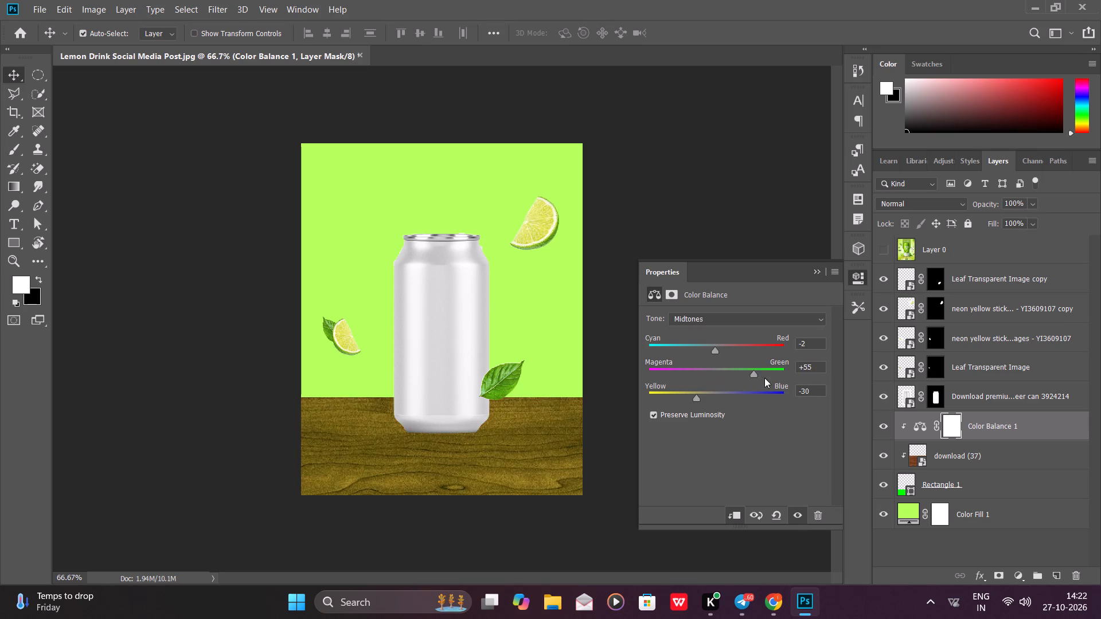
pyautogui.moveTo(764, 378); pyautogui.dragTo(744, 377)
pyautogui.moveTo(744, 377); pyautogui.dragTo(770, 377)
pyautogui.moveTo(713, 351); pyautogui.dragTo(762, 351)
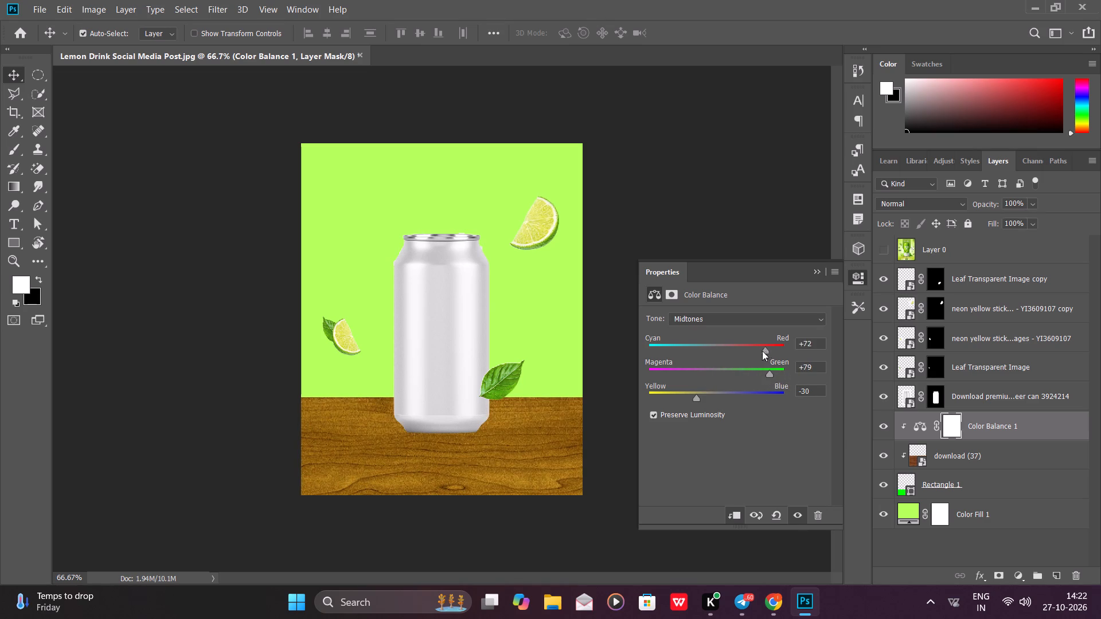
pyautogui.moveTo(762, 351); pyautogui.dragTo(704, 372)
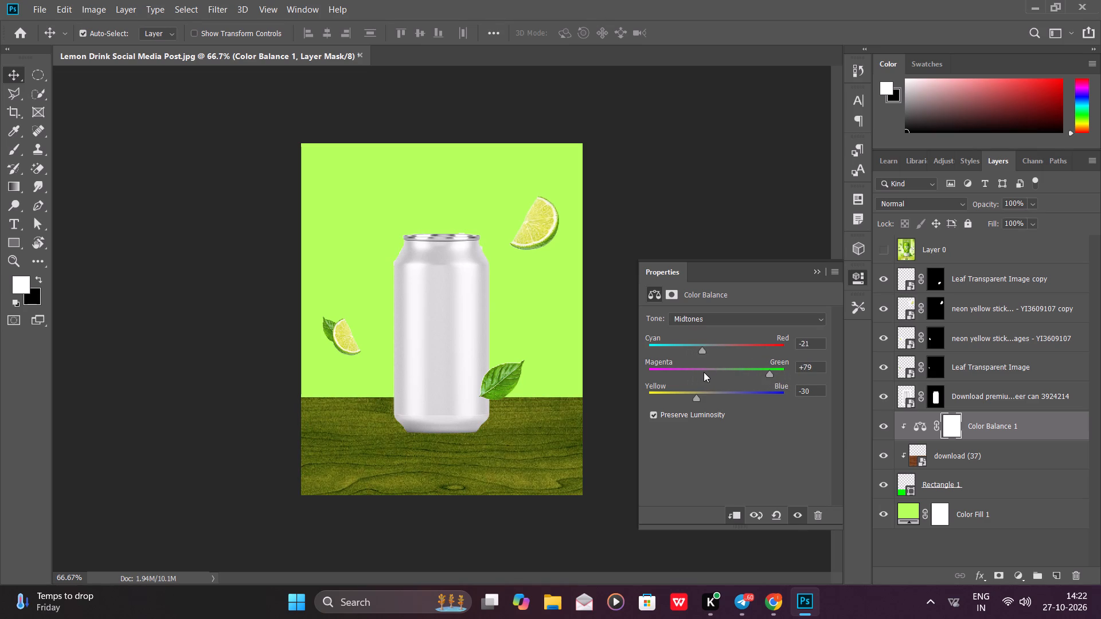
pyautogui.moveTo(704, 372); pyautogui.dragTo(705, 373)
pyautogui.moveTo(705, 373); pyautogui.dragTo(709, 371)
pyautogui.click(814, 272)
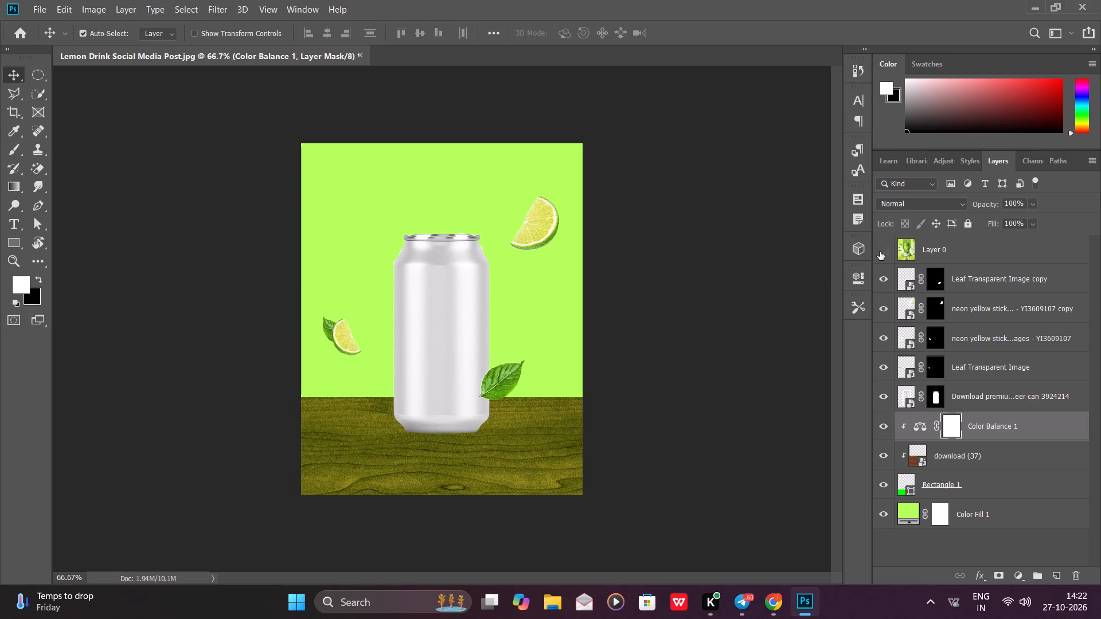
# Compare the green-tinted table and layout with the reference flyer by repeatedly showing and hiding Layer 0.
pyautogui.click(874, 253)
pyautogui.doubleClick(879, 250)
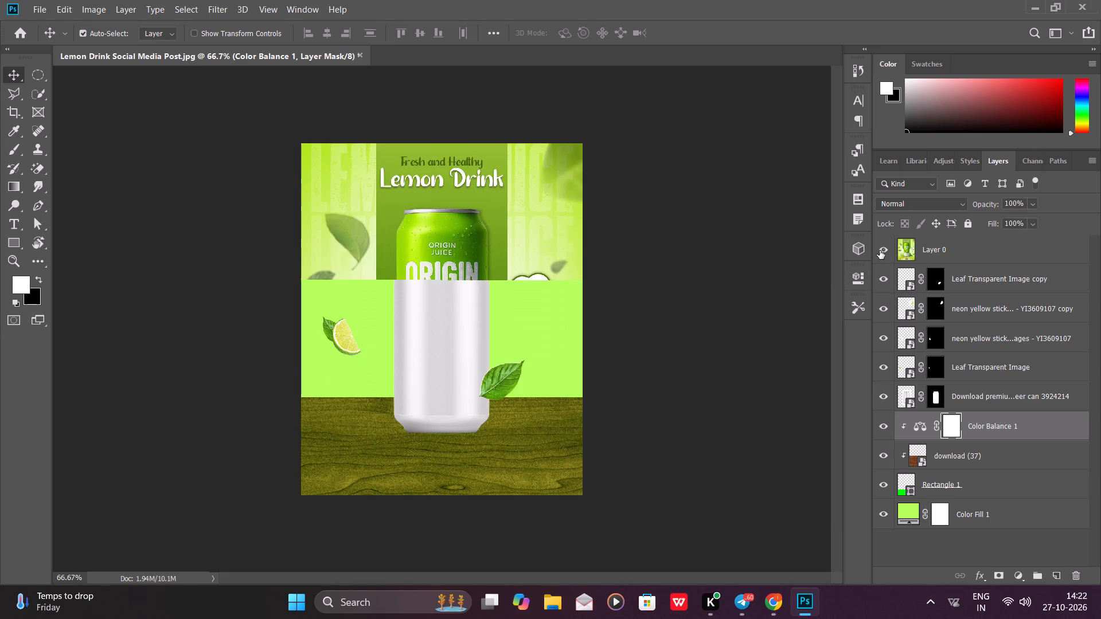
pyautogui.click(880, 250)
pyautogui.click(880, 250)
pyautogui.click(880, 250)
pyautogui.click(880, 250)
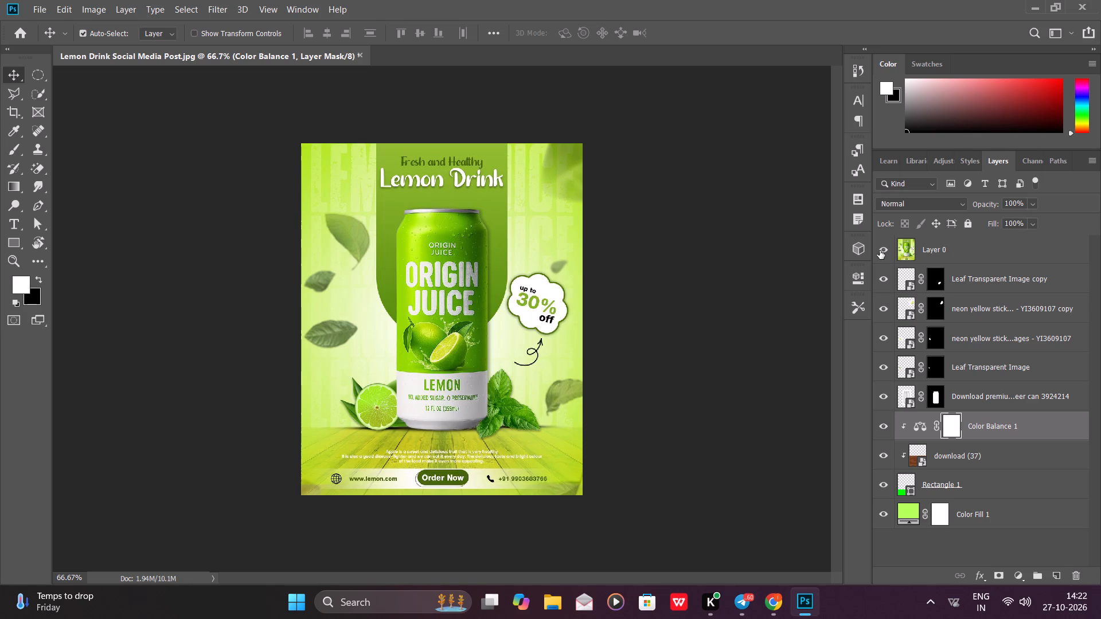
pyautogui.click(880, 250)
pyautogui.click(880, 250)
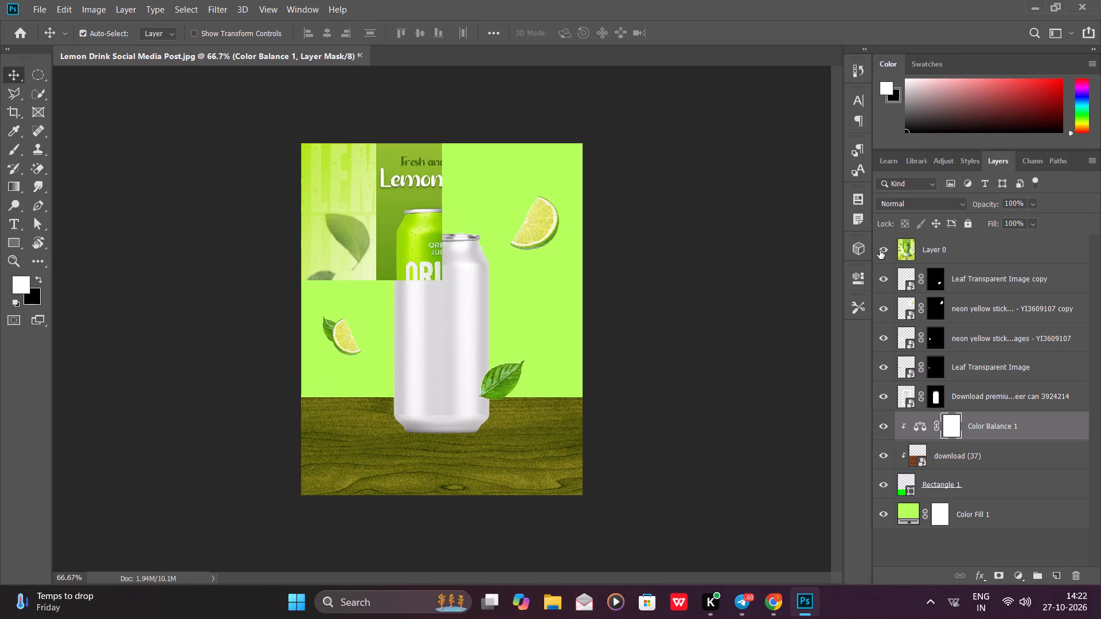
pyautogui.click(880, 250)
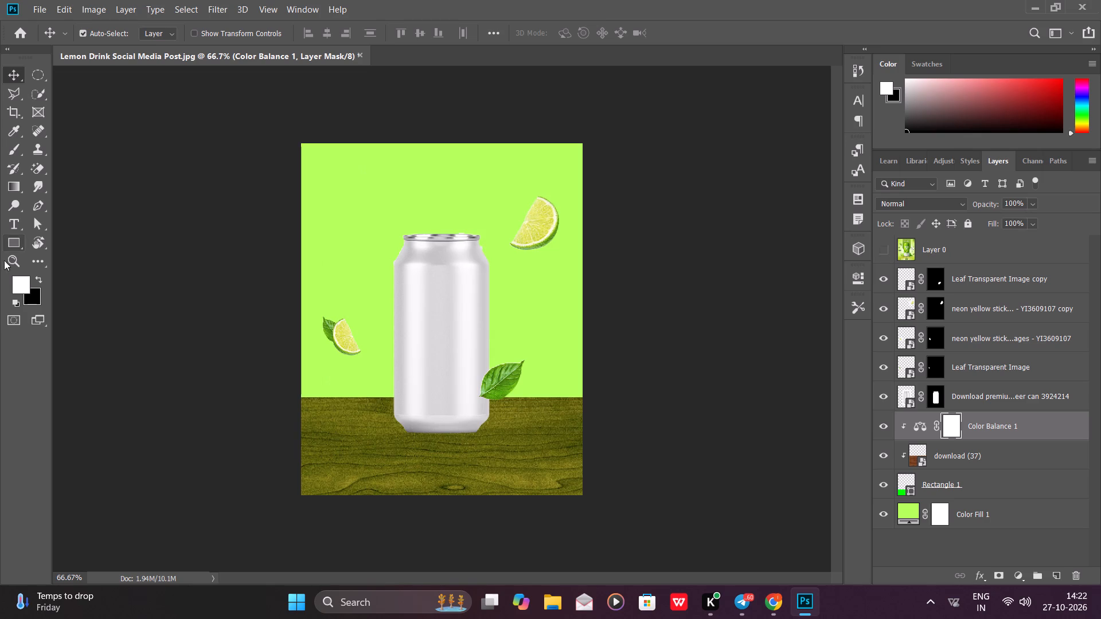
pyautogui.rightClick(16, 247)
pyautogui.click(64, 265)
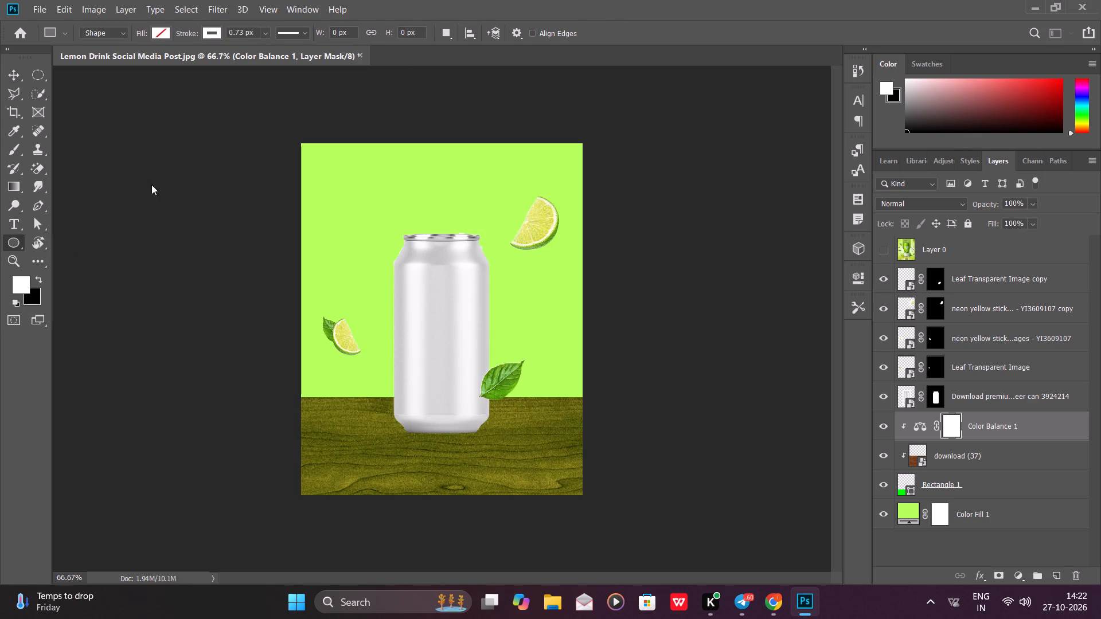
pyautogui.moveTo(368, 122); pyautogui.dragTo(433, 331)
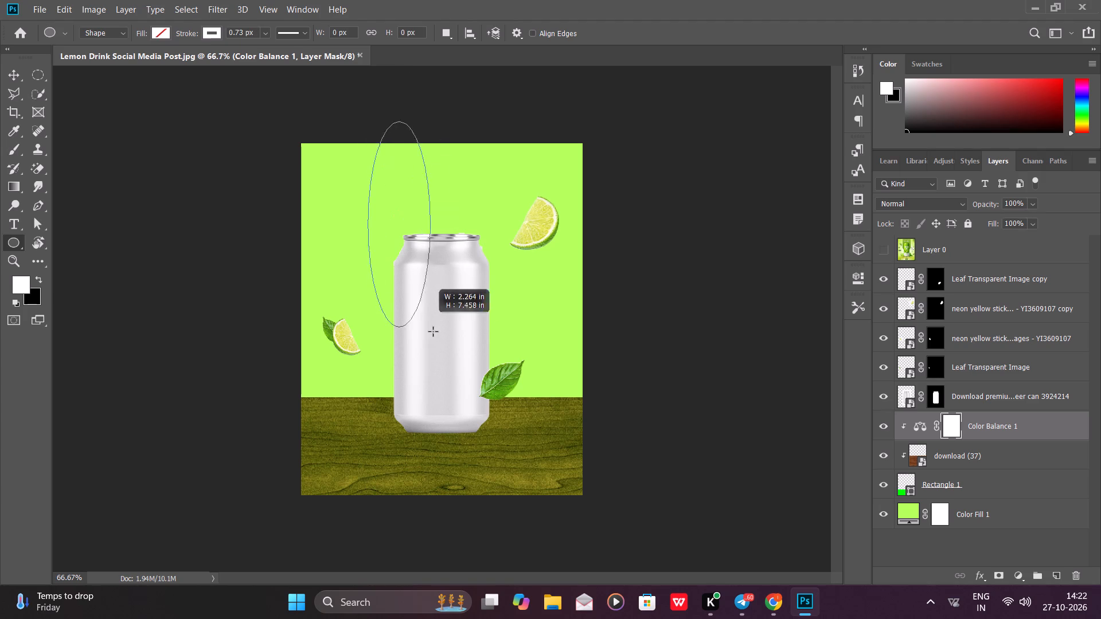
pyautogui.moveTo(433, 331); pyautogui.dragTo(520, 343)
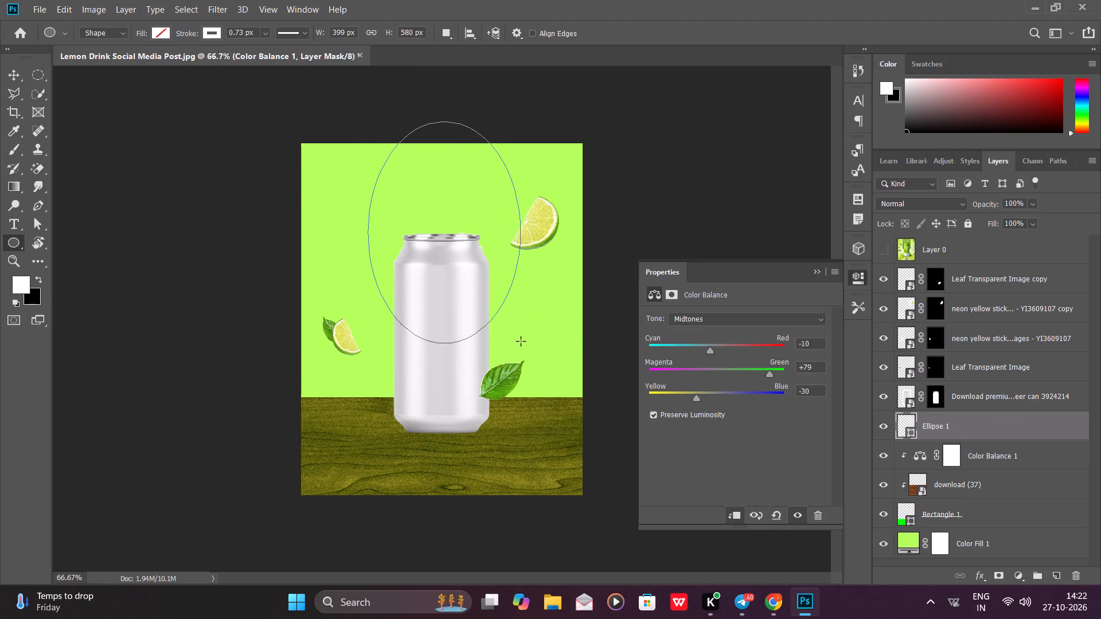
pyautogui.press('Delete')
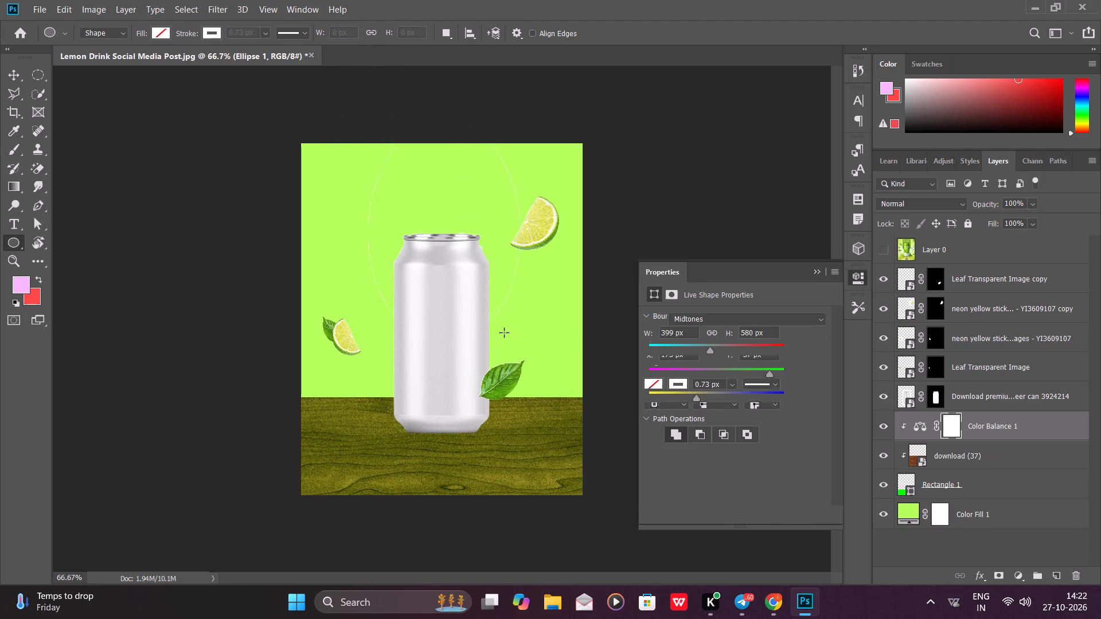
# Draw a rounded rectangle about 288 × 633 px with 10 px corners behind the can, starting near the canvas's top edge.
pyautogui.rightClick(11, 239)
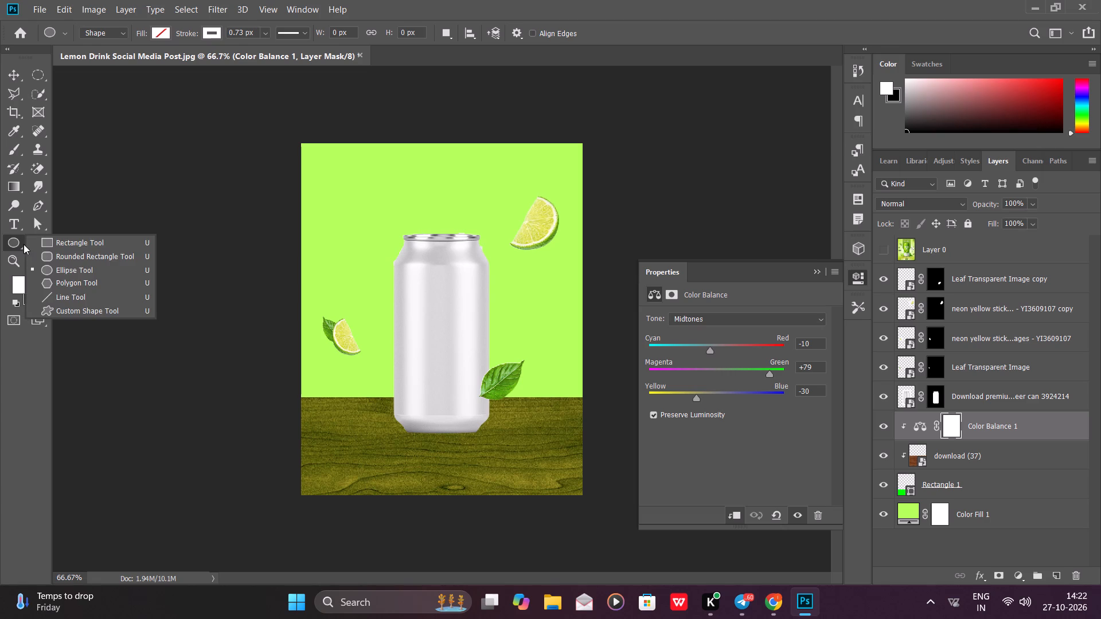
pyautogui.click(67, 254)
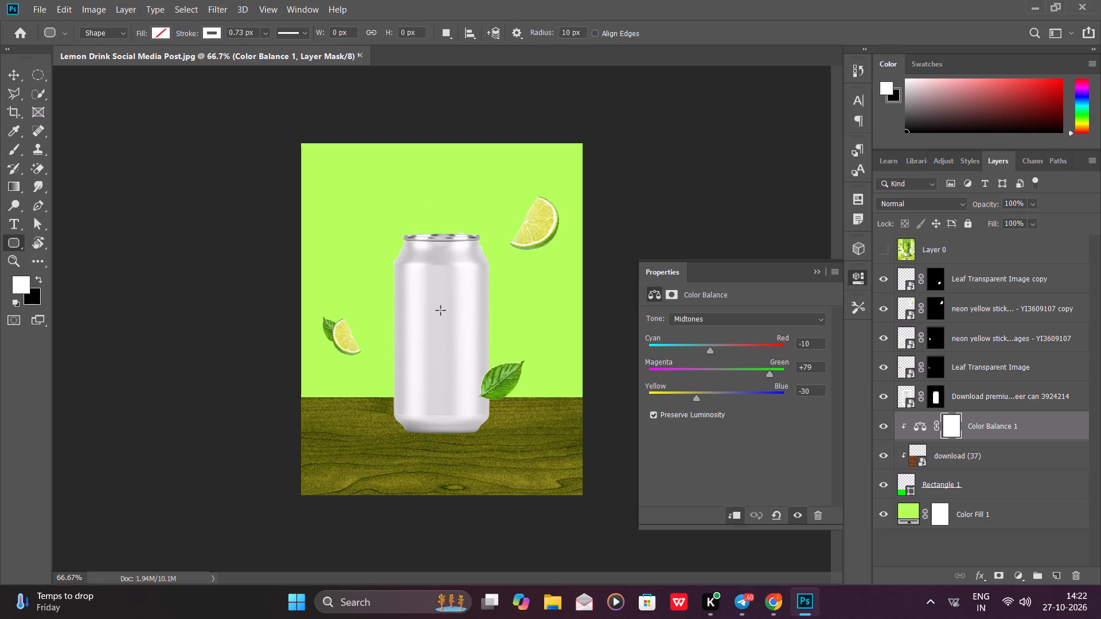
pyautogui.keyDown('alt'); pyautogui.keyDown('shift'); pyautogui.moveTo(443, 310); pyautogui.dragTo(523, 375); pyautogui.keyUp('shift'); pyautogui.keyUp('alt')
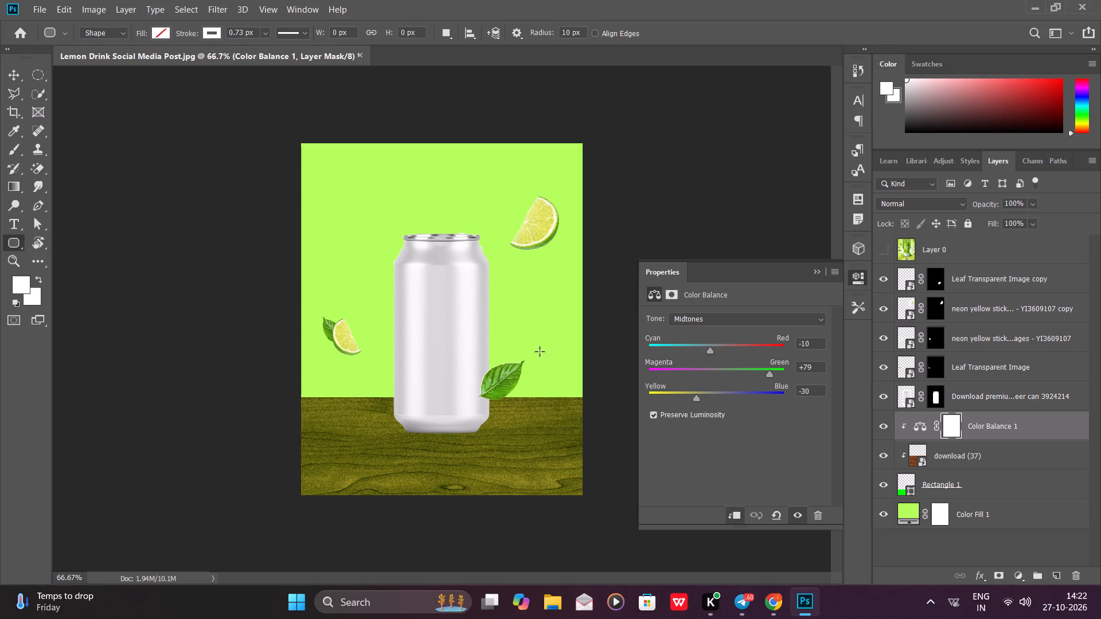
pyautogui.click(815, 271)
pyautogui.hotkey('ctrl', 'z')
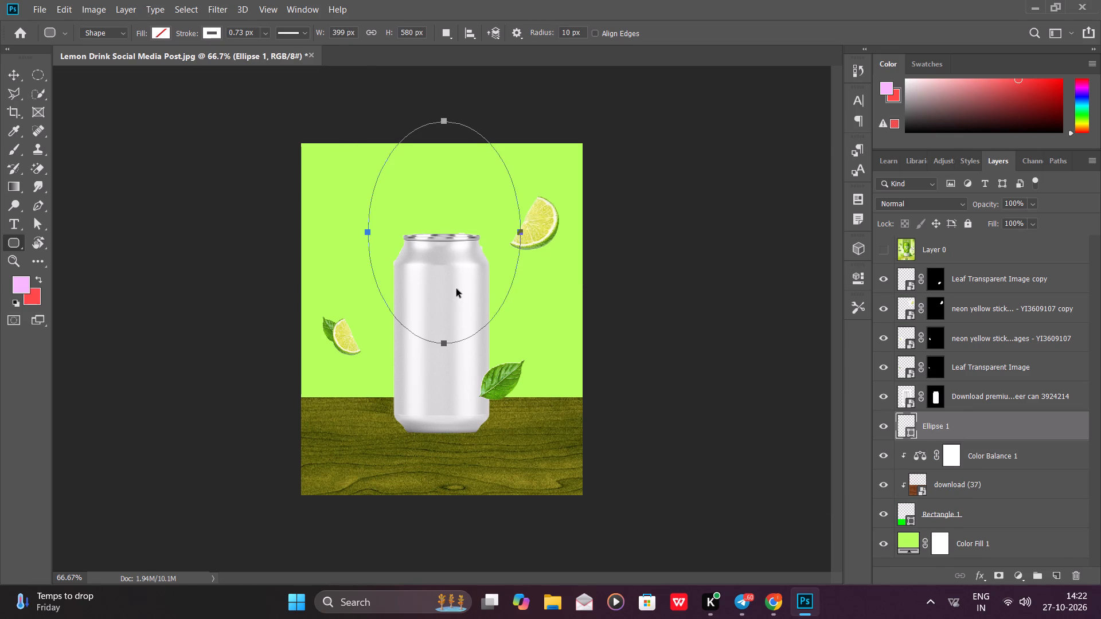
pyautogui.hotkey('ctrl', 'shift', 'z')
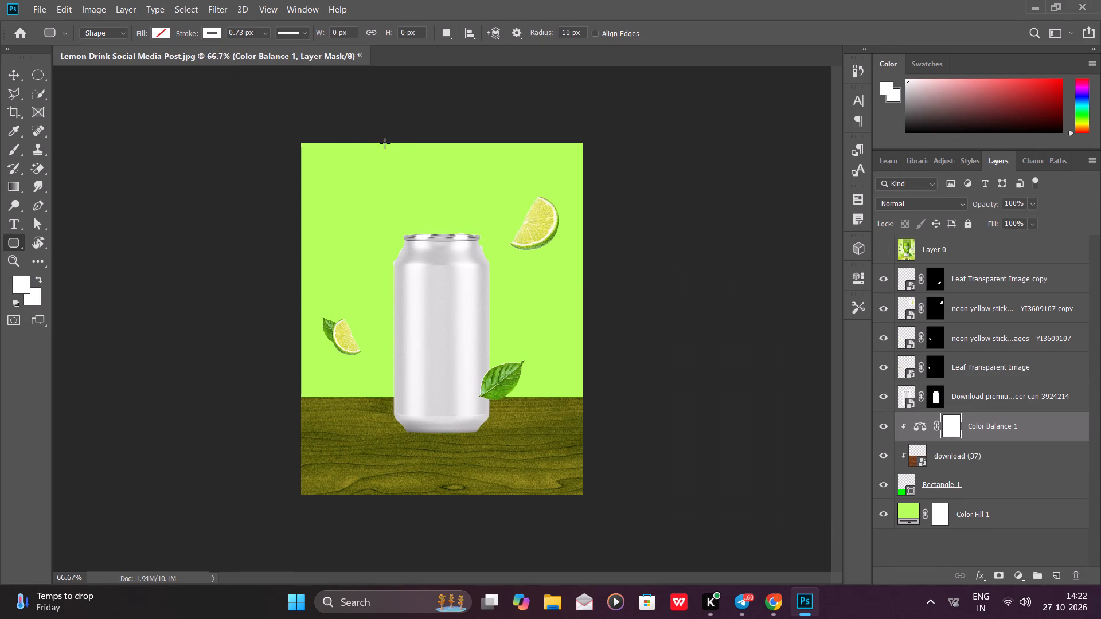
pyautogui.moveTo(390, 145); pyautogui.dragTo(434, 301)
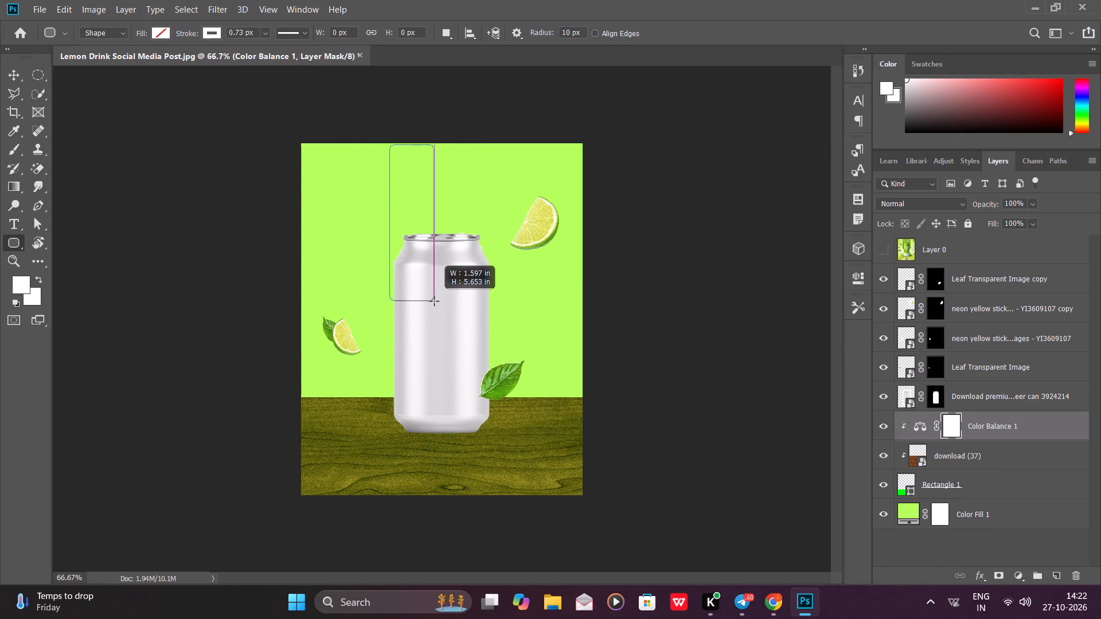
pyautogui.moveTo(434, 301); pyautogui.dragTo(496, 365)
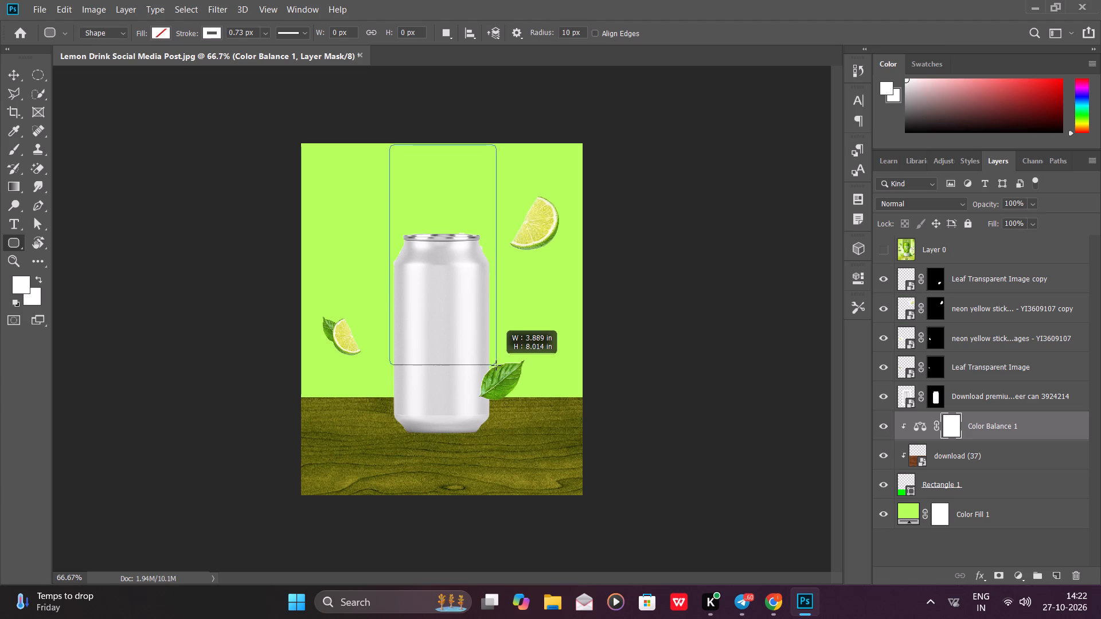
pyautogui.moveTo(496, 365); pyautogui.dragTo(499, 386)
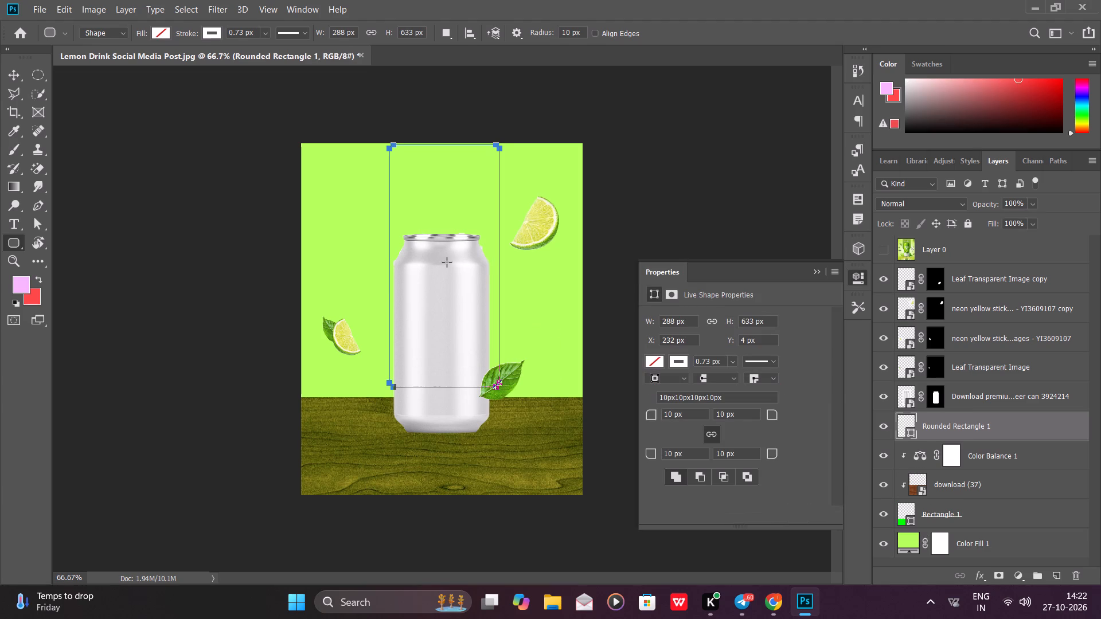
# Give the rounded rectangle behind the can a solid white fill and no stroke.
pyautogui.click(162, 30)
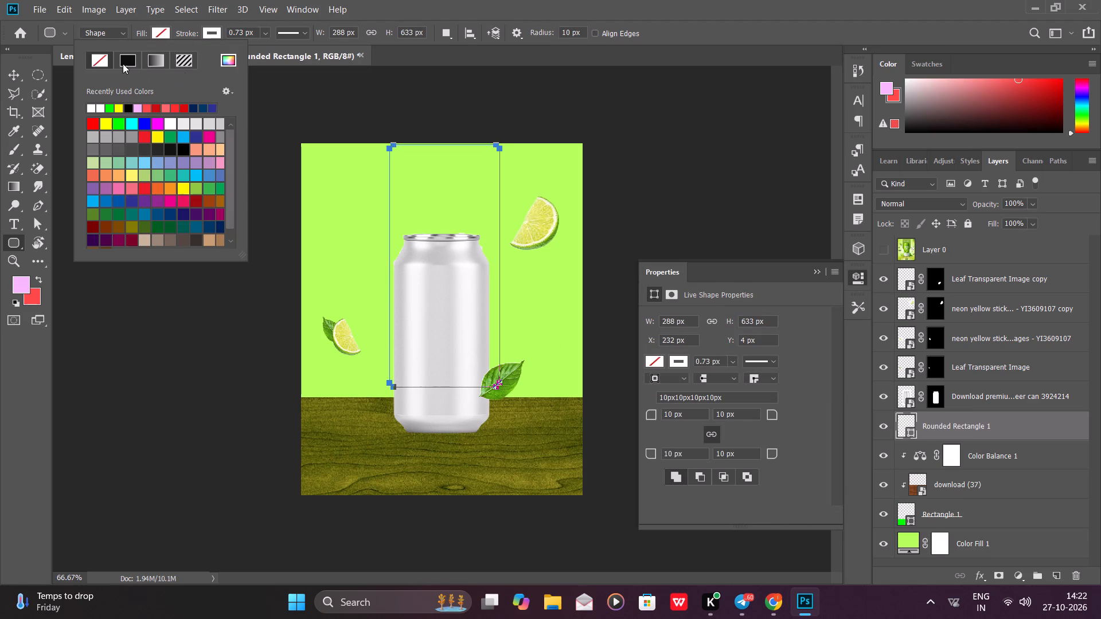
pyautogui.click(127, 58)
pyautogui.click(210, 30)
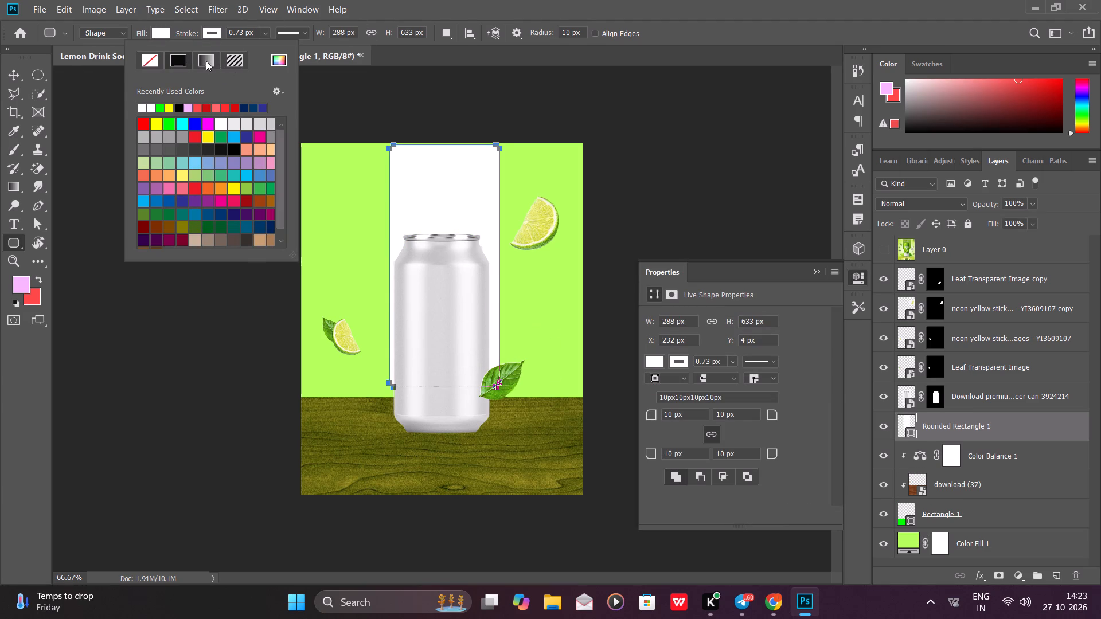
pyautogui.click(154, 62)
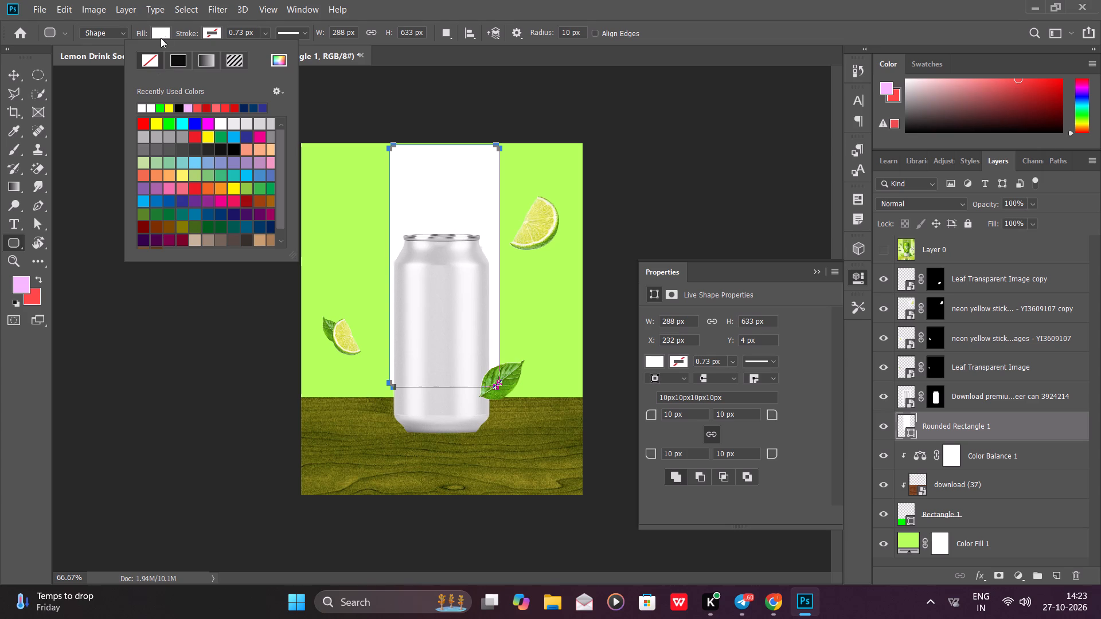
# Change the rounded rectangle's fill to a slightly muted medium green, around #2cd52c.
pyautogui.click(163, 28)
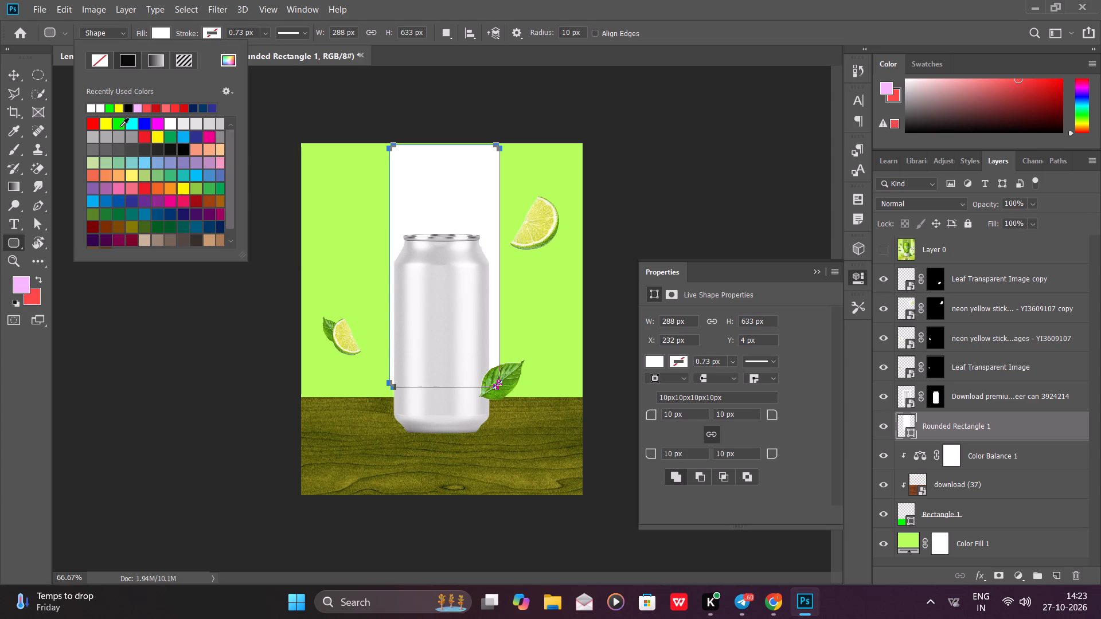
pyautogui.click(120, 127)
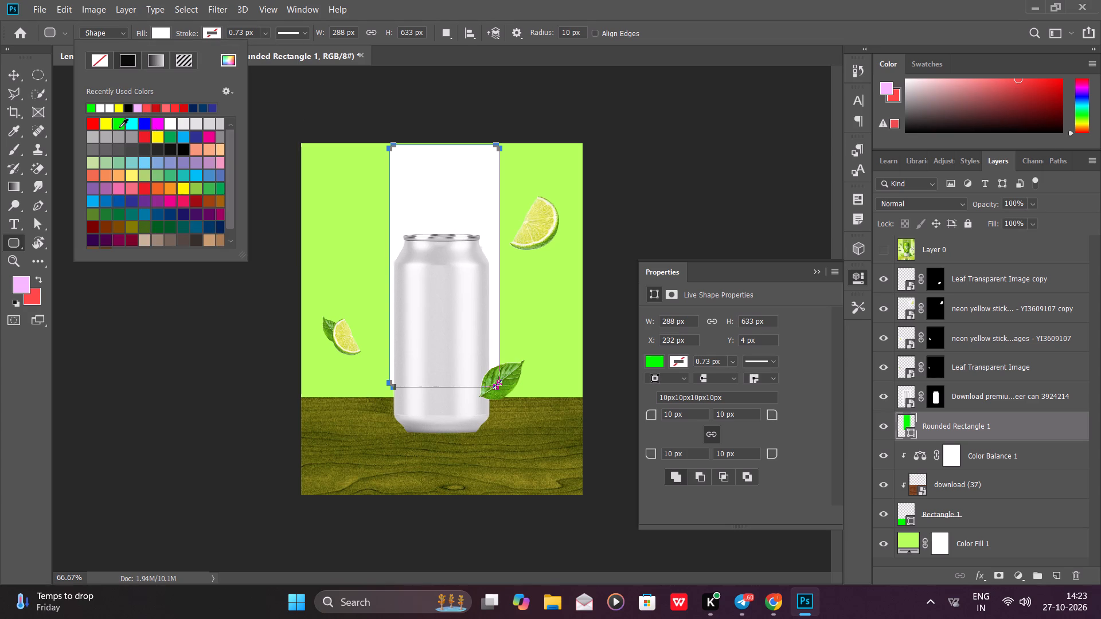
pyautogui.click(89, 107)
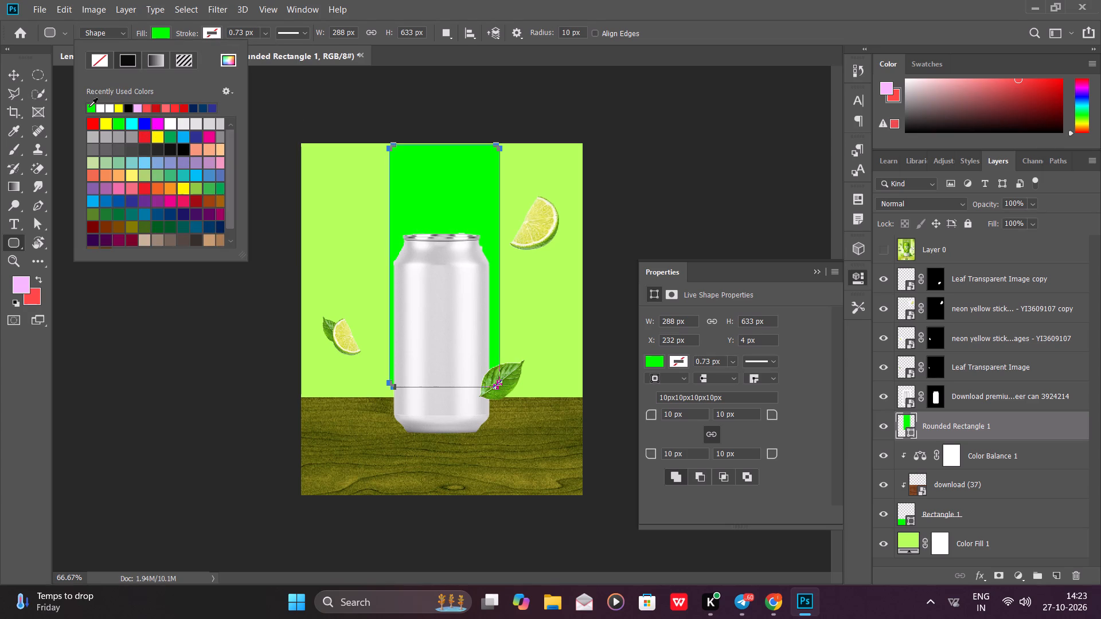
pyautogui.click(229, 61)
pyautogui.moveTo(881, 205); pyautogui.dragTo(848, 191)
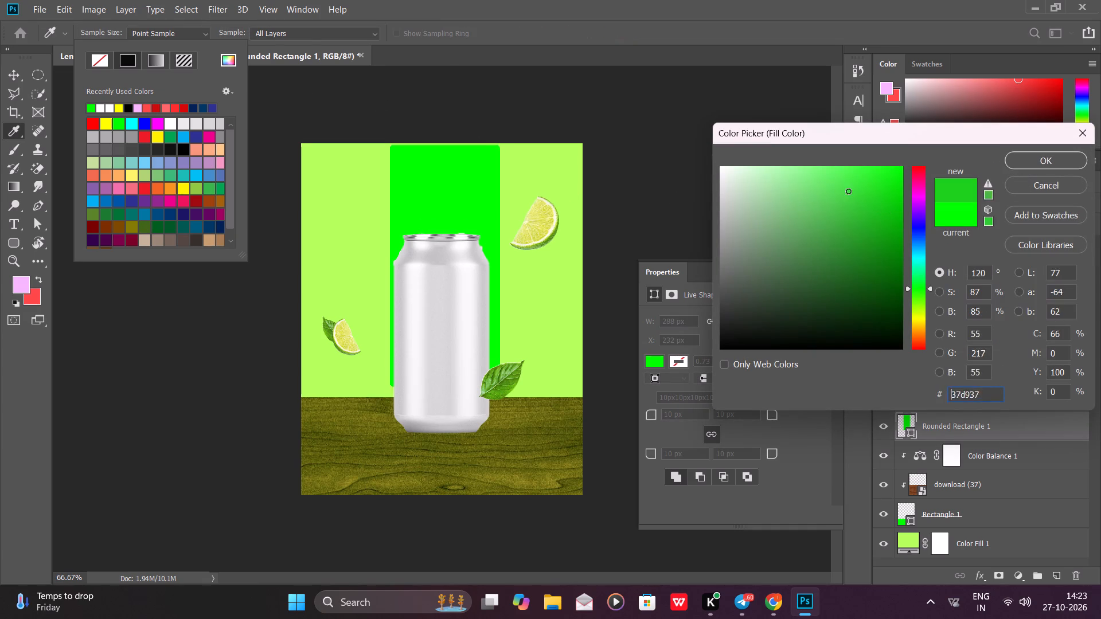
pyautogui.moveTo(848, 191); pyautogui.dragTo(812, 165)
pyautogui.moveTo(829, 173); pyautogui.dragTo(850, 173)
pyautogui.moveTo(852, 174); pyautogui.dragTo(859, 232)
pyautogui.moveTo(861, 215); pyautogui.dragTo(865, 196)
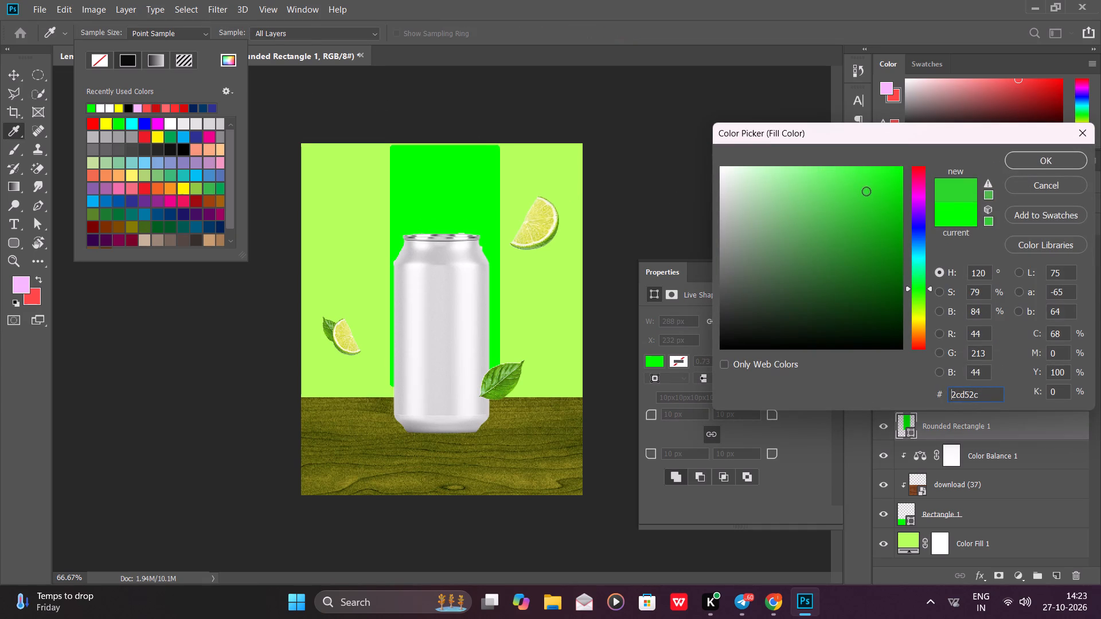
pyautogui.click(866, 190)
pyautogui.click(1033, 156)
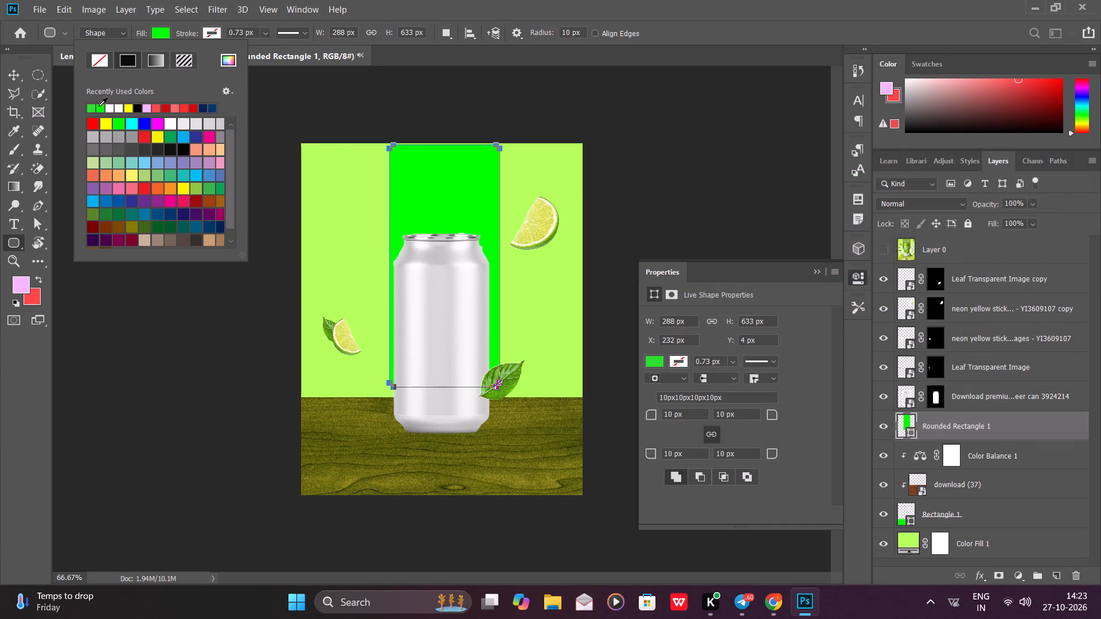
# Move the green rounded rectangle up past the canvas's top edge to about X 224 px, Y -173 px, centred behind the can.
pyautogui.press('v')
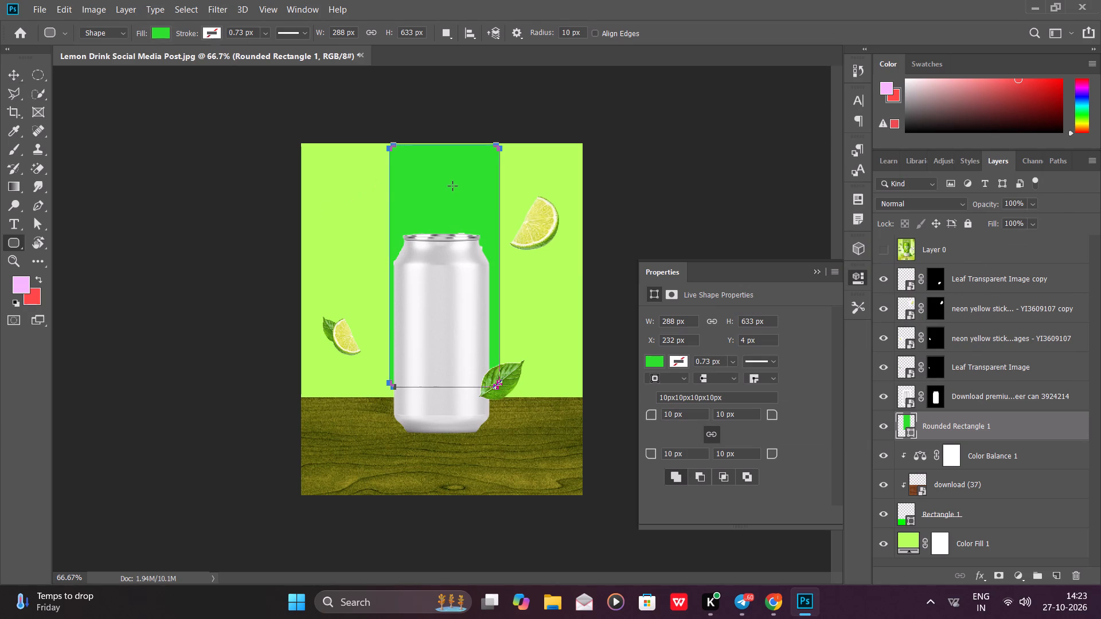
pyautogui.moveTo(442, 179); pyautogui.dragTo(444, 140)
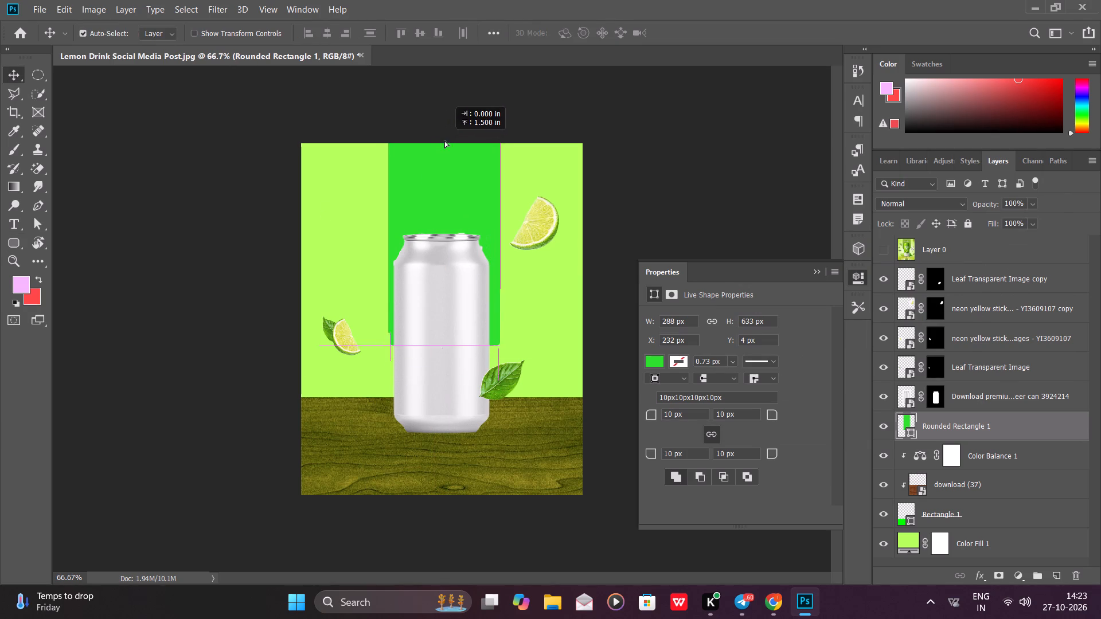
pyautogui.moveTo(444, 140); pyautogui.dragTo(437, 112)
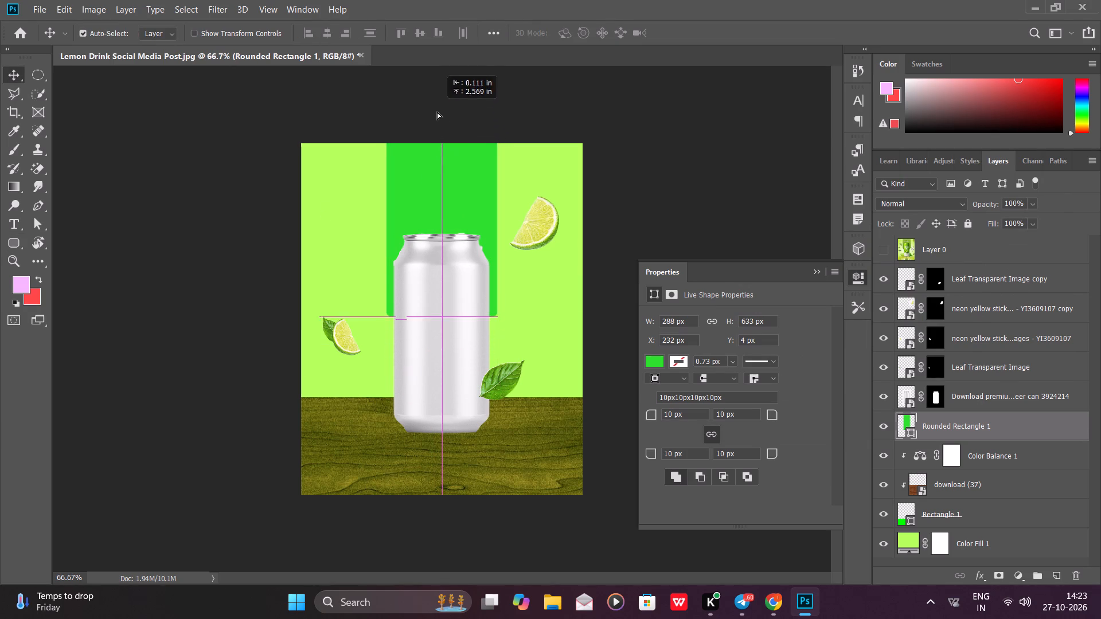
pyautogui.moveTo(437, 112); pyautogui.dragTo(438, 112)
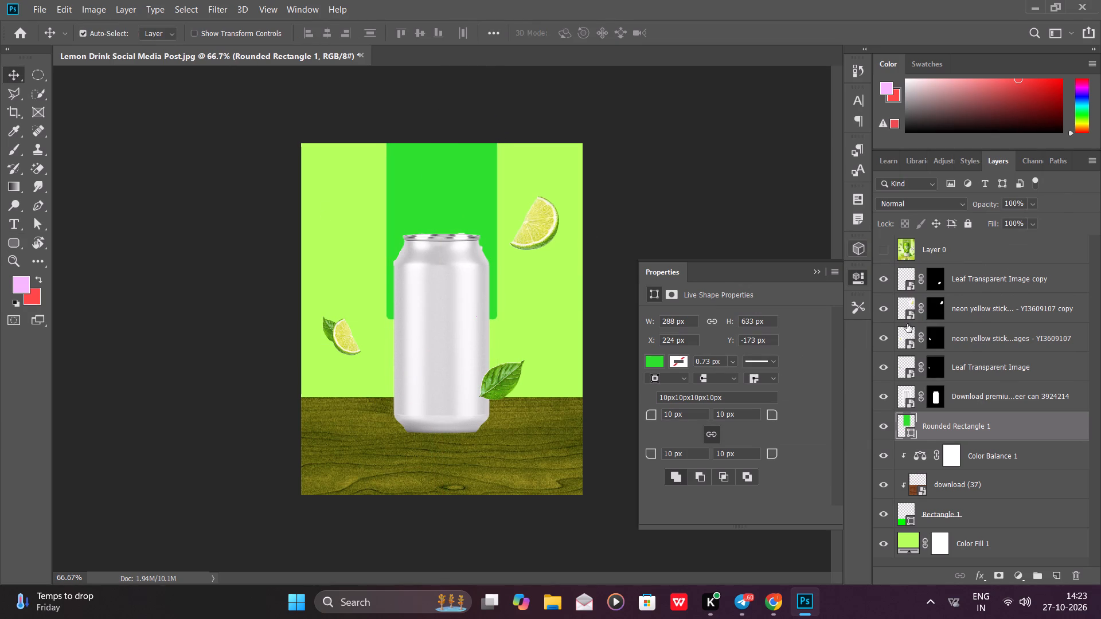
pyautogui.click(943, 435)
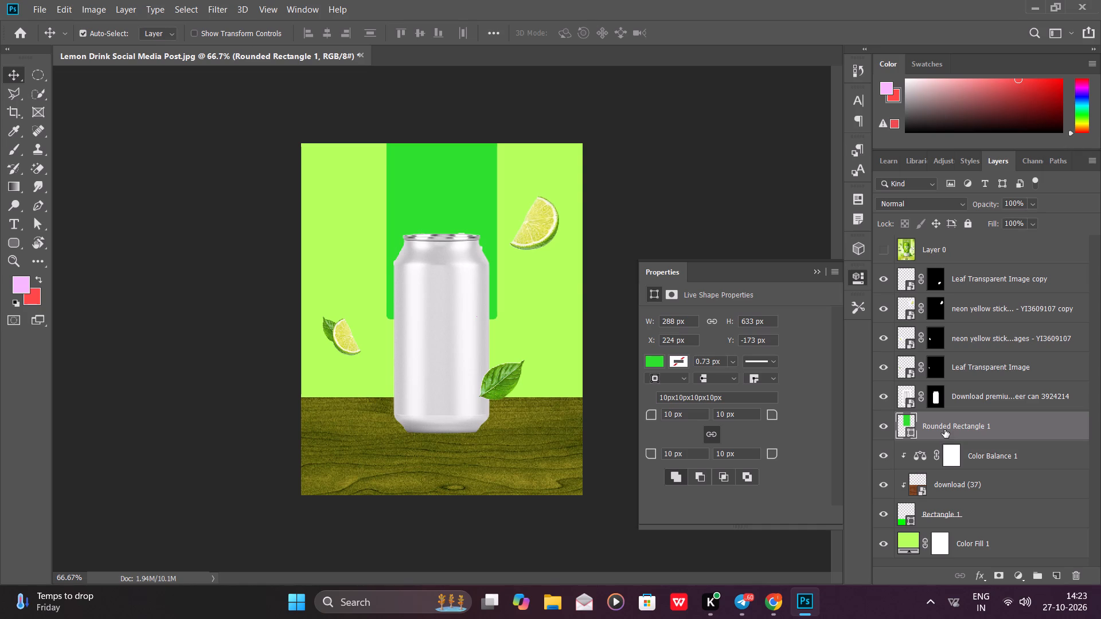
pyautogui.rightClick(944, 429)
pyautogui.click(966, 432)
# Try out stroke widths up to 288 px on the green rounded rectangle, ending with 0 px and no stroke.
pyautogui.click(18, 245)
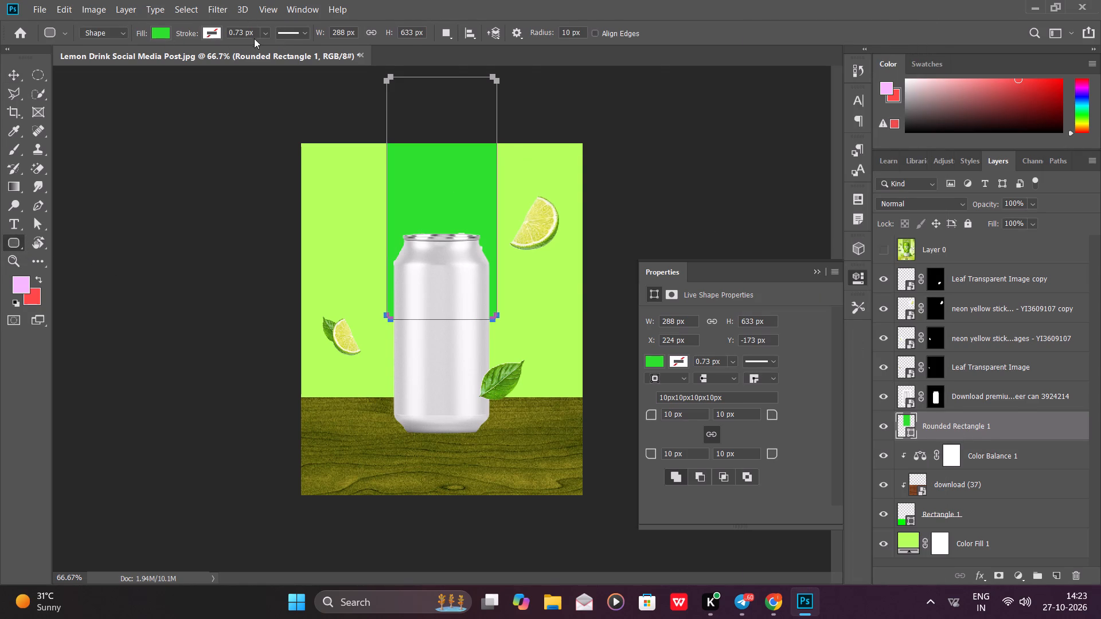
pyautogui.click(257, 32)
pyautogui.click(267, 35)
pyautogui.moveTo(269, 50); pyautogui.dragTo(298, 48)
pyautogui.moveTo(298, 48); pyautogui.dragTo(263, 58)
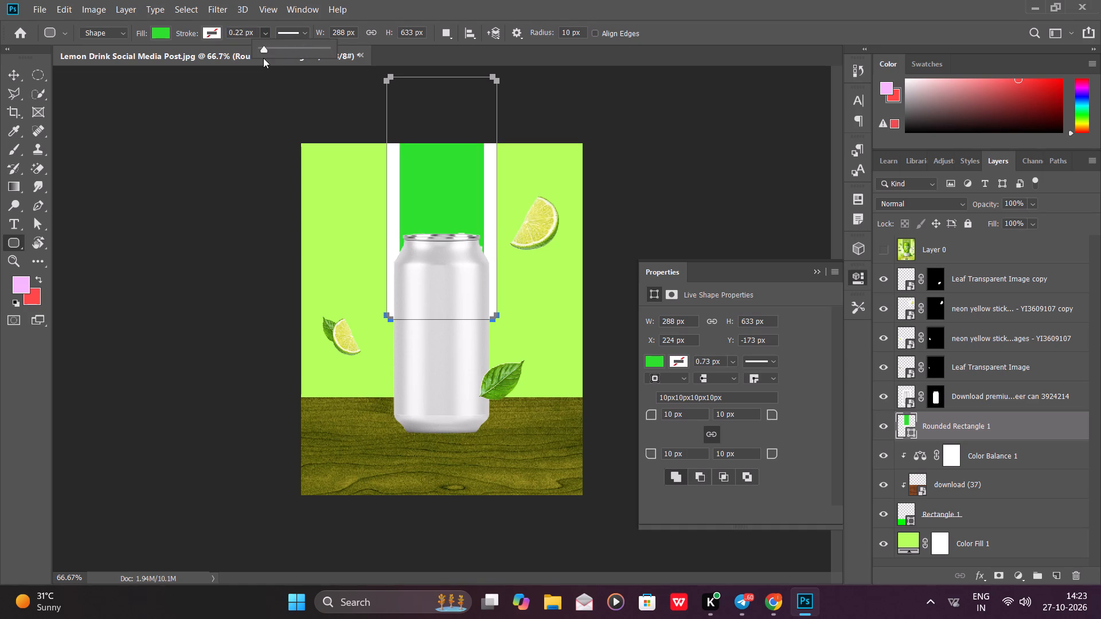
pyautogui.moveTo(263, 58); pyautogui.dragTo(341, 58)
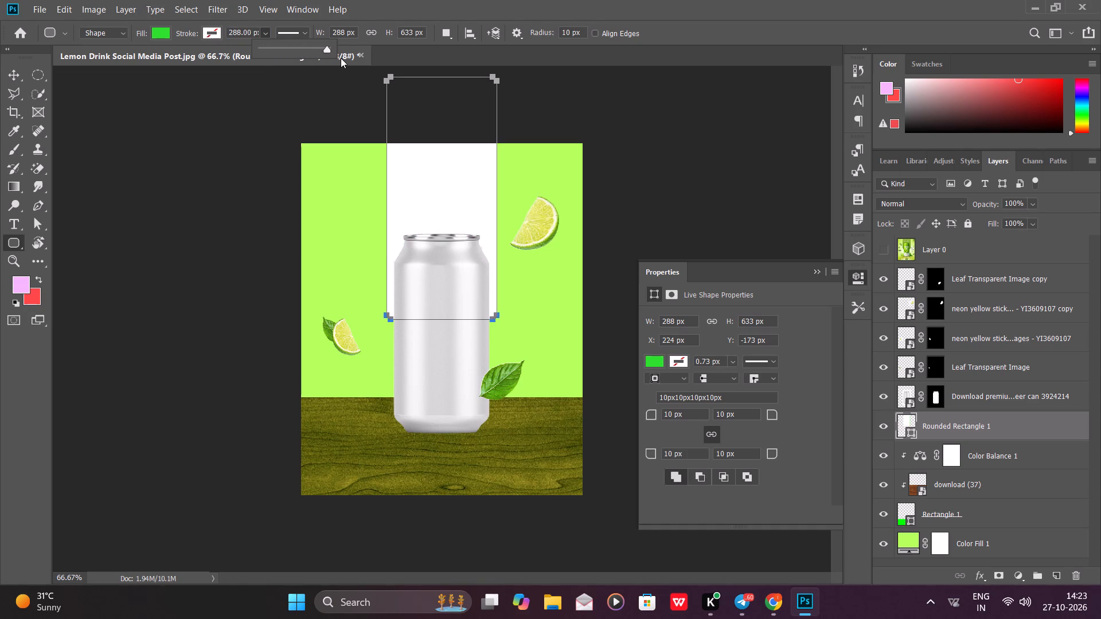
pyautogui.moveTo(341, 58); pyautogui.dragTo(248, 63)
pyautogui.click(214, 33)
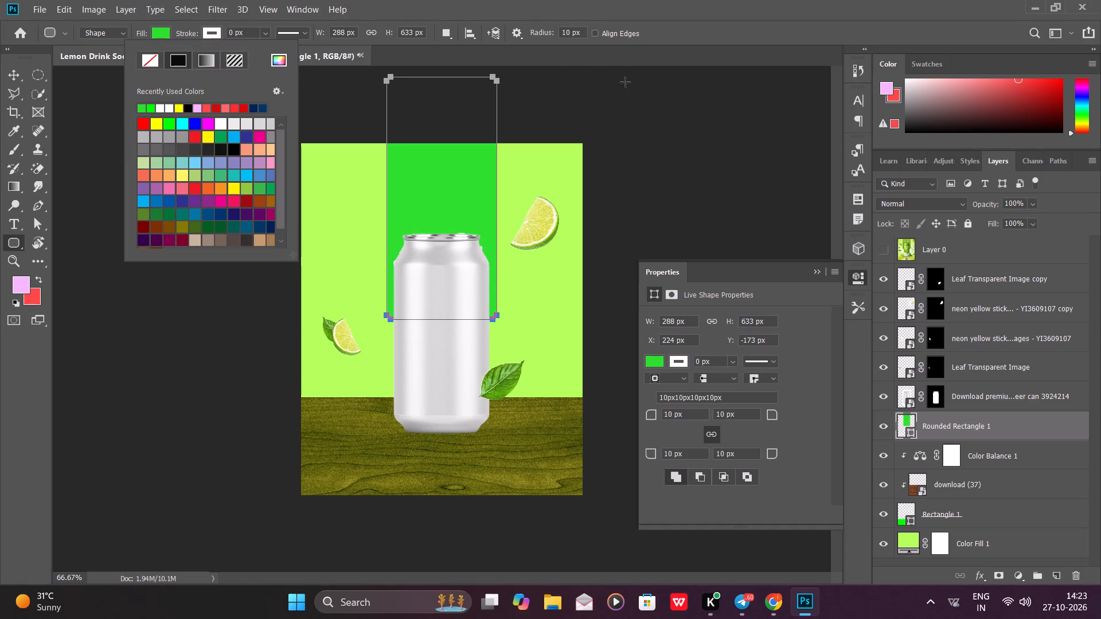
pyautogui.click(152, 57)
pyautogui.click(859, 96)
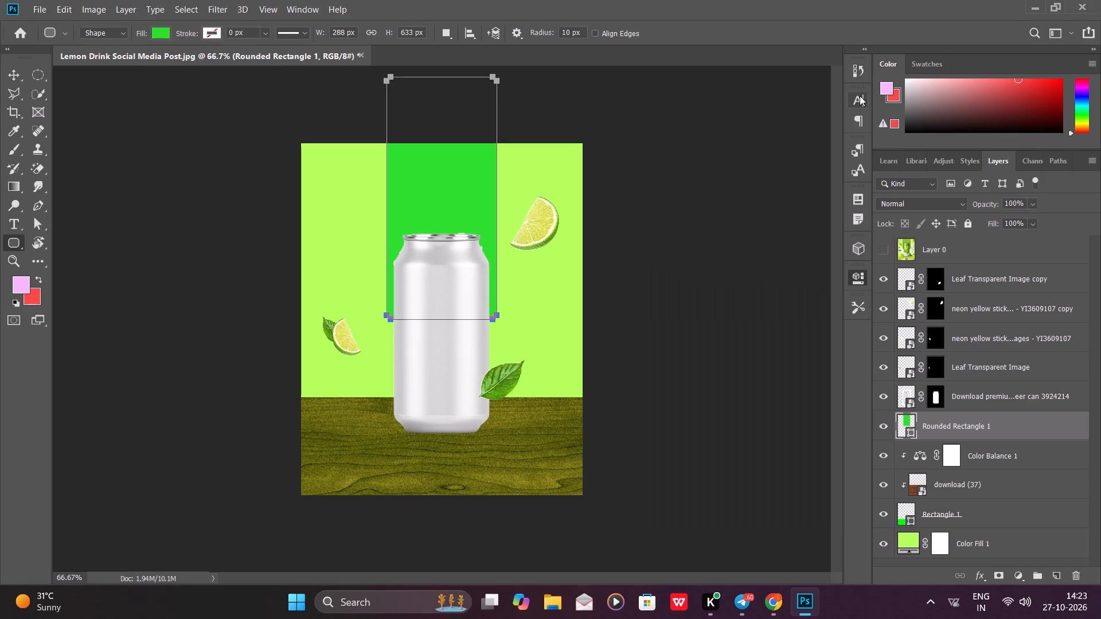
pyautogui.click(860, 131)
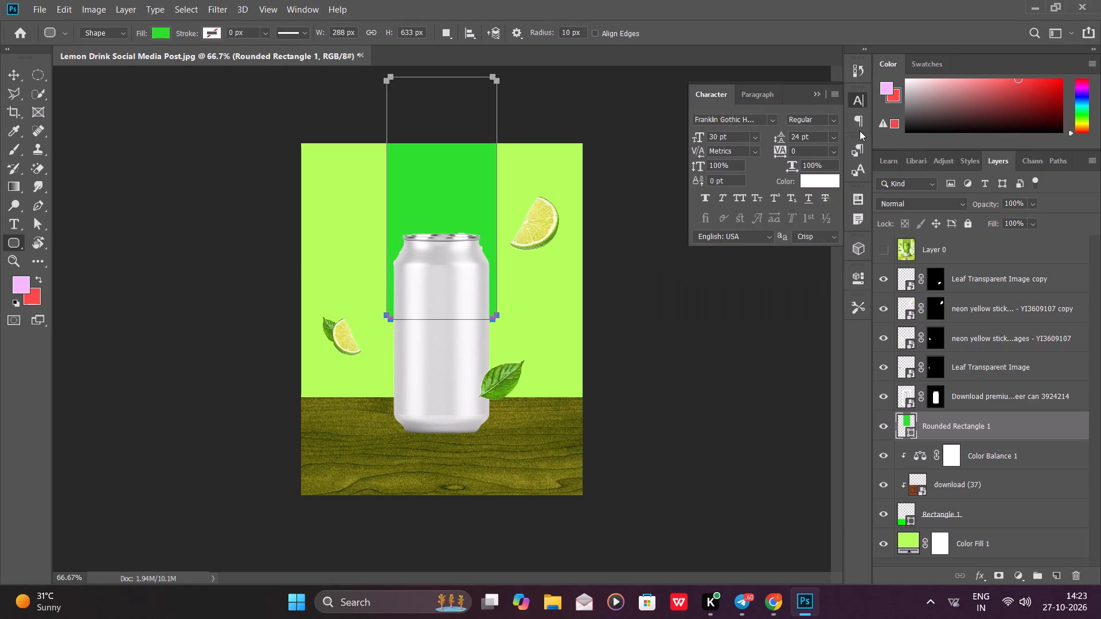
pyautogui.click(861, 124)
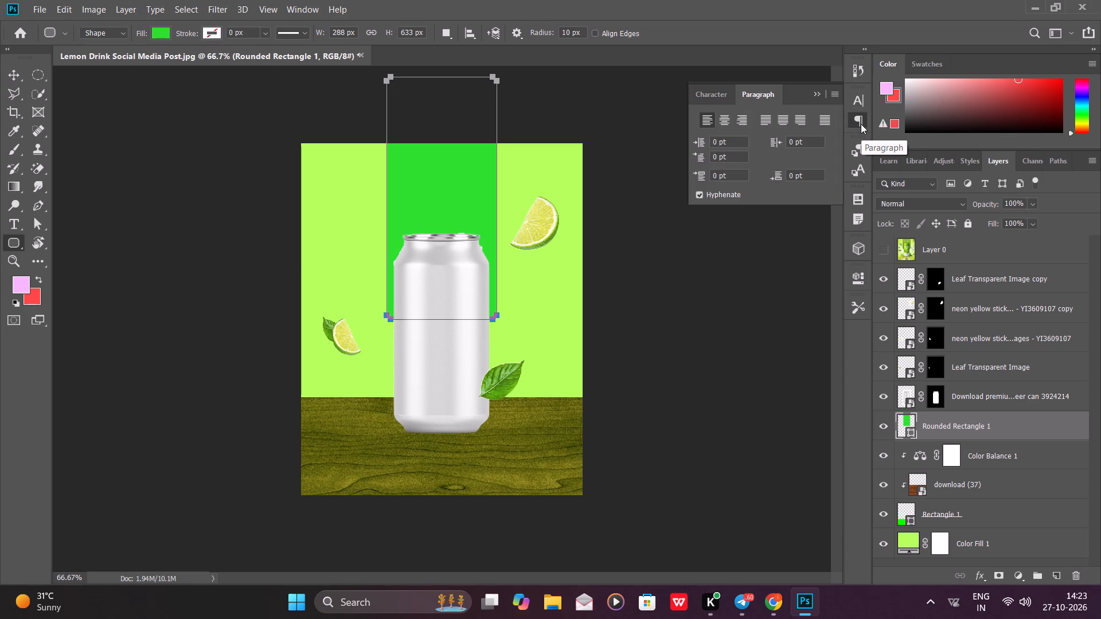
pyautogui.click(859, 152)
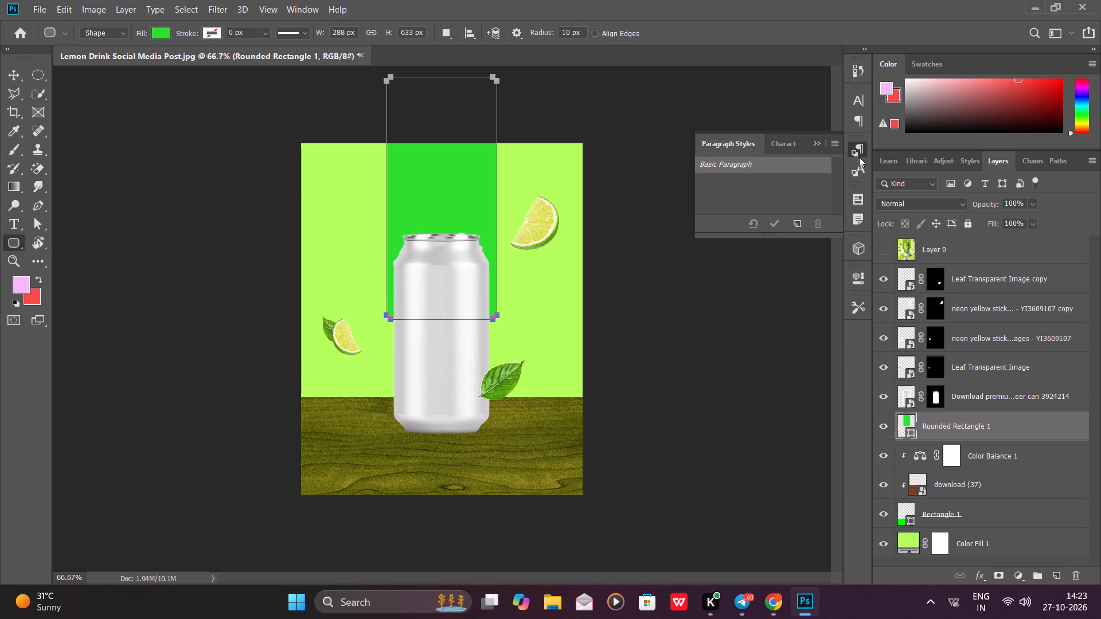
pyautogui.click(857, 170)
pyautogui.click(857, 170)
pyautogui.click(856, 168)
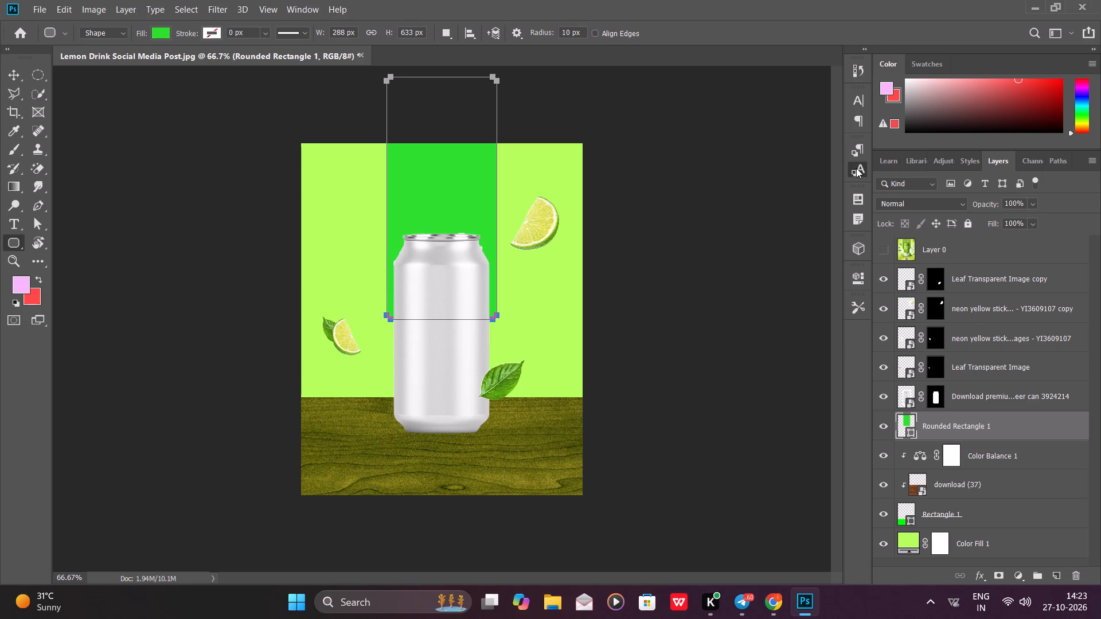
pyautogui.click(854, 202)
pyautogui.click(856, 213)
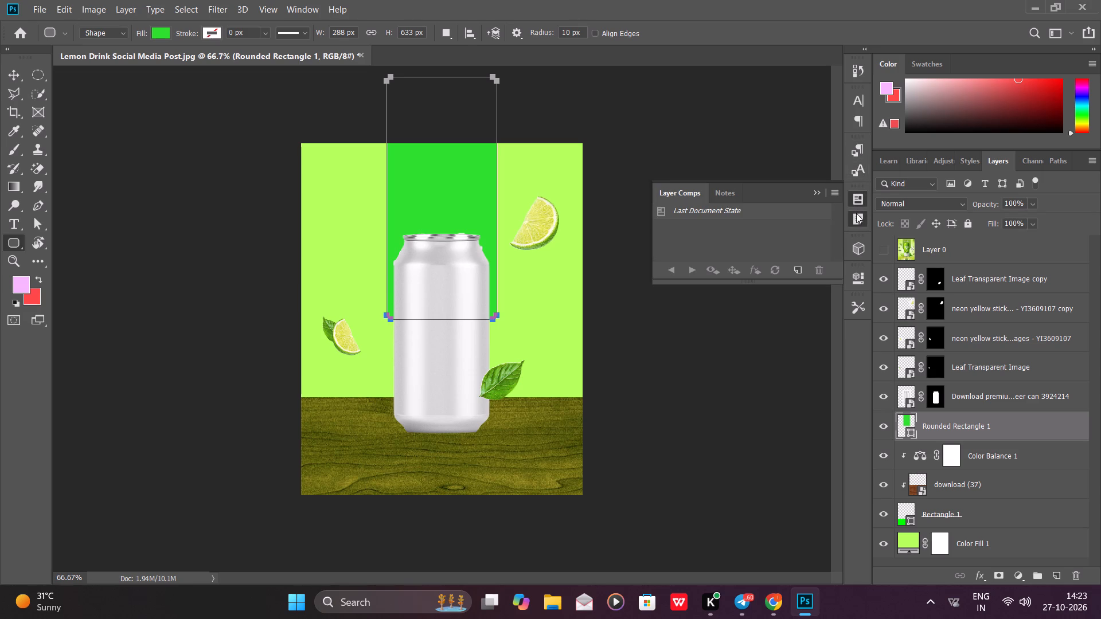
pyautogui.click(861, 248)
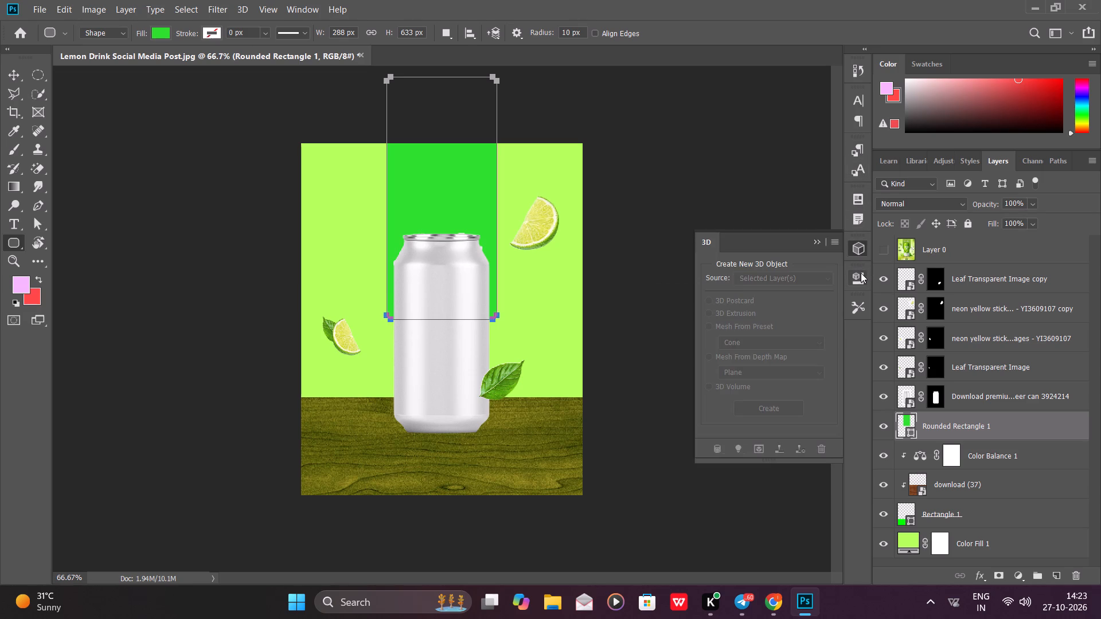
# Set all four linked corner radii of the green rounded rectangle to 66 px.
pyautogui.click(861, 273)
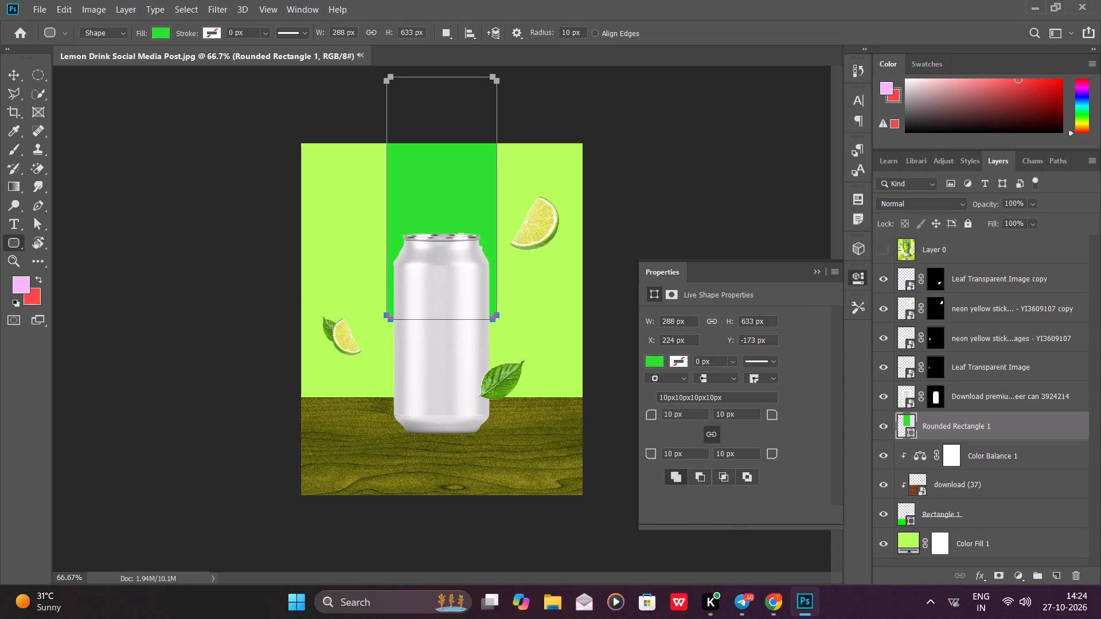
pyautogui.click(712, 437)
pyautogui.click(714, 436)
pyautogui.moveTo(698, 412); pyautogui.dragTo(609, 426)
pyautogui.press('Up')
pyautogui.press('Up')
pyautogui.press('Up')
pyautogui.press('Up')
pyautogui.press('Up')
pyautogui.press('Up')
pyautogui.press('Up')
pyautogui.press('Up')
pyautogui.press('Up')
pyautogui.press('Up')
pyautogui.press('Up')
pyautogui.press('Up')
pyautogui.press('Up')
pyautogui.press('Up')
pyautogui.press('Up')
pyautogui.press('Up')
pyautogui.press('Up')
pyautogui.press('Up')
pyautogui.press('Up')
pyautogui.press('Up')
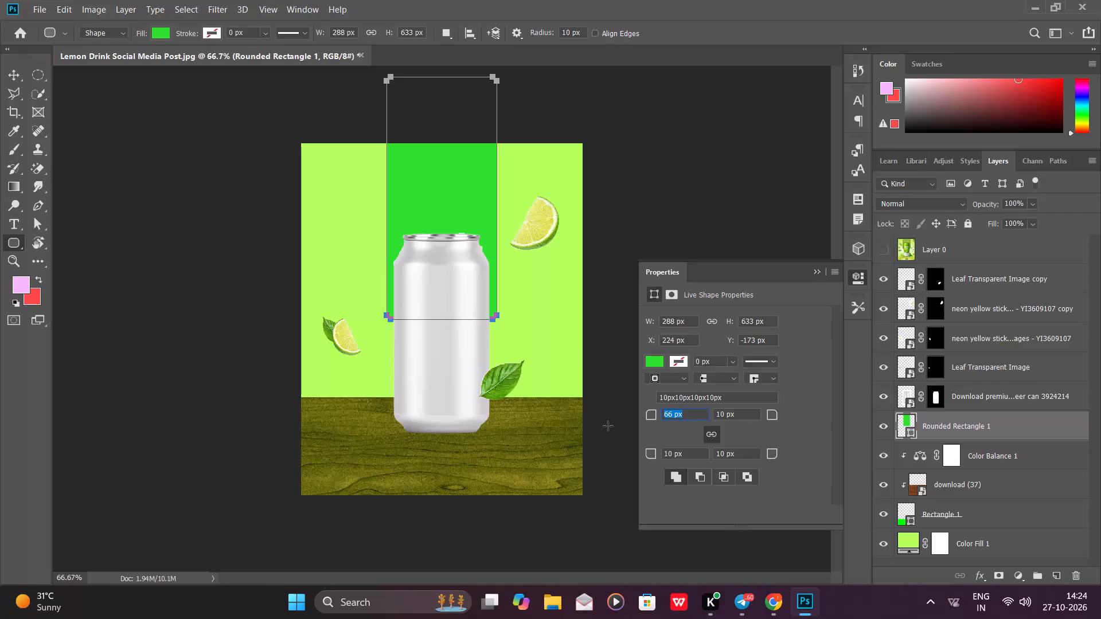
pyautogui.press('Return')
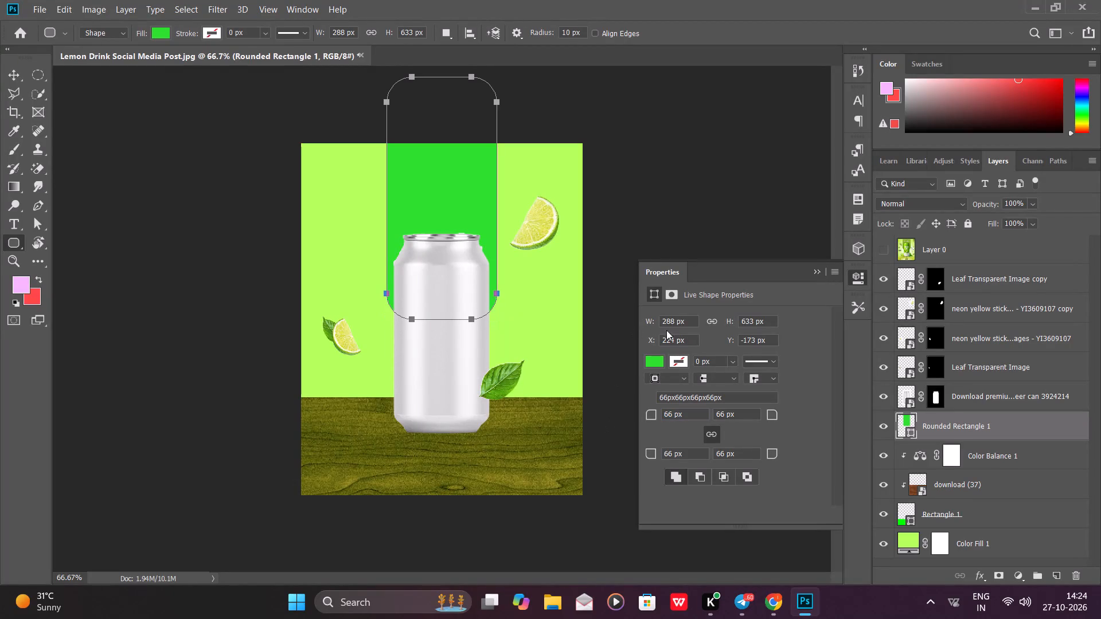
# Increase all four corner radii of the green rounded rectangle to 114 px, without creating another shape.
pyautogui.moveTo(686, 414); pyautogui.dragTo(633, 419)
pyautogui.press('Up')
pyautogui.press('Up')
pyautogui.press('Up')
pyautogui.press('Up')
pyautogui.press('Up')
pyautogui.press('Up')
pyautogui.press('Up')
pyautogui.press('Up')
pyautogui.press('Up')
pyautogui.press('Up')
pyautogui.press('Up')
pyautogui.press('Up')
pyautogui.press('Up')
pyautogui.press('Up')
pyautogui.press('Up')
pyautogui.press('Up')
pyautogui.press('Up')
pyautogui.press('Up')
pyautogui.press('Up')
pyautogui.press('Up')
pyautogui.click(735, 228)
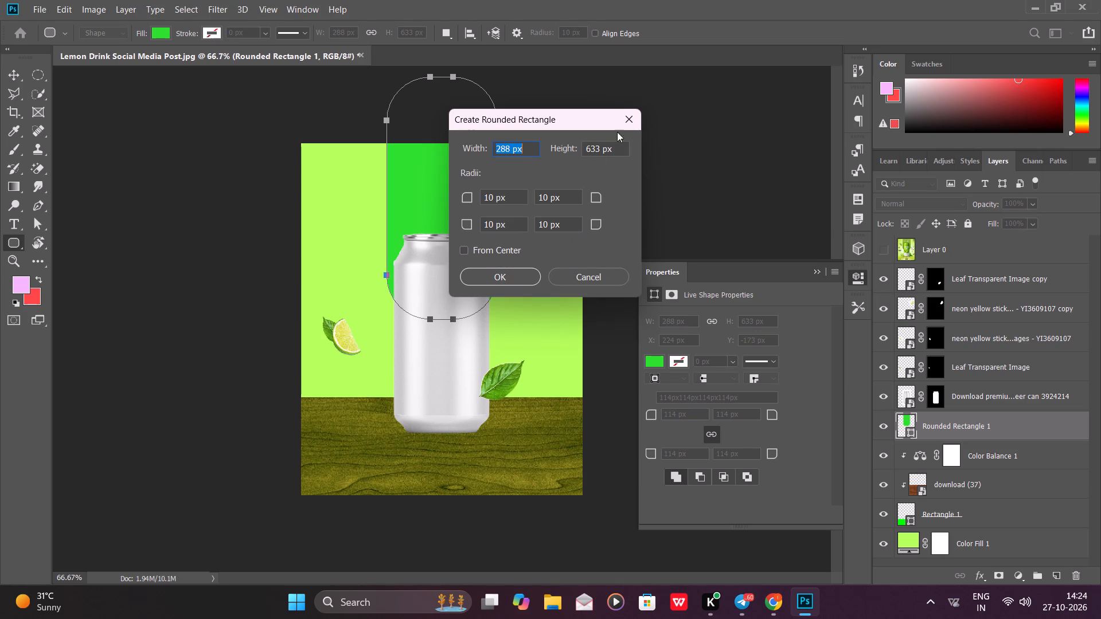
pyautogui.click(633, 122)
# Increase all four corner radii of the green rounded rectangle to 138 px for nearly semicircular ends.
pyautogui.moveTo(690, 415); pyautogui.dragTo(619, 425)
pyautogui.press('Up')
pyautogui.press('Up')
pyautogui.press('Up')
pyautogui.press('Up')
pyautogui.press('Up')
pyautogui.press('Up')
pyautogui.press('Up')
pyautogui.press('Up')
pyautogui.press('Up')
pyautogui.press('Up')
pyautogui.press('Up')
pyautogui.press('Up')
pyautogui.press('Up')
pyautogui.press('Up')
pyautogui.press('Up')
pyautogui.press('Up')
pyautogui.press('Up')
pyautogui.press('Up')
pyautogui.press('Up')
pyautogui.press('Up')
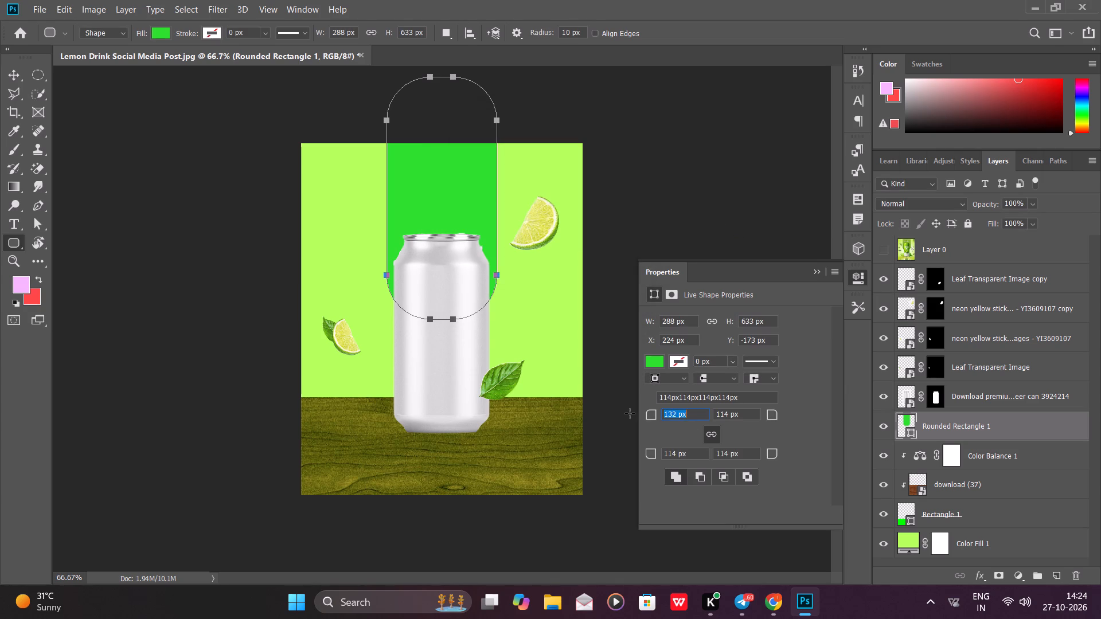
pyautogui.click(698, 200)
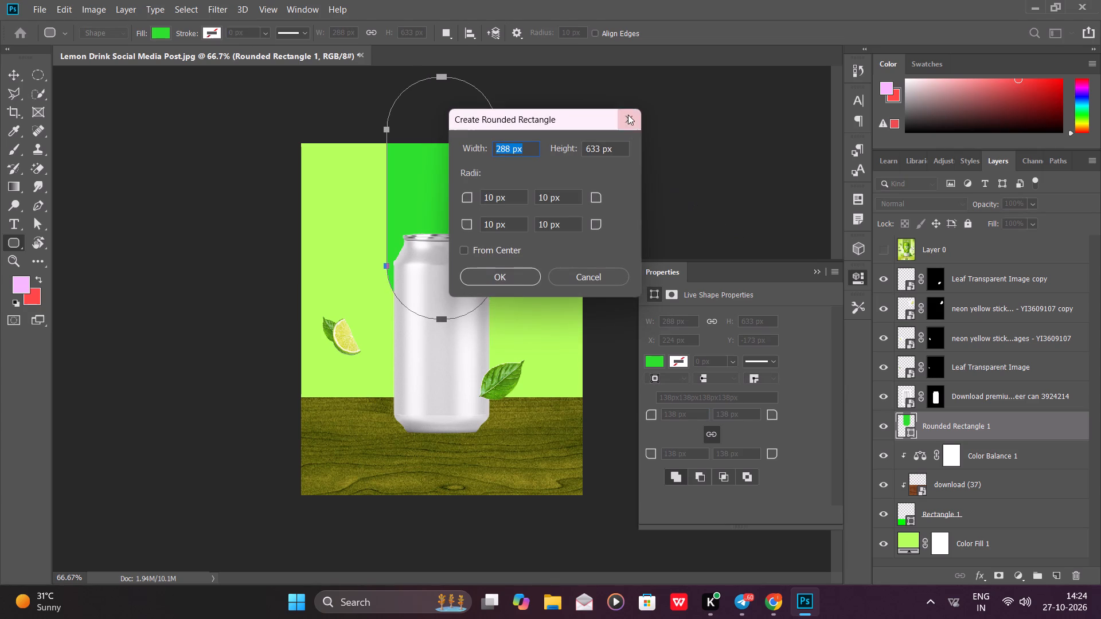
# Increase all four corner radii of the green rounded rectangle to 144 px, without creating another shape.
pyautogui.click(628, 115)
pyautogui.moveTo(699, 411); pyautogui.dragTo(643, 422)
pyautogui.press('Up')
pyautogui.press('Up')
pyautogui.press('Up')
pyautogui.press('Up')
pyautogui.press('Up')
pyautogui.press('Up')
pyautogui.press('Up')
pyautogui.press('Up')
pyautogui.press('Up')
pyautogui.press('Up')
pyautogui.press('Up')
pyautogui.press('Up')
pyautogui.press('Up')
pyautogui.press('Up')
pyautogui.press('Up')
pyautogui.press('Up')
pyautogui.press('Up')
pyautogui.press('Up')
pyautogui.press('Up')
pyautogui.press('Up')
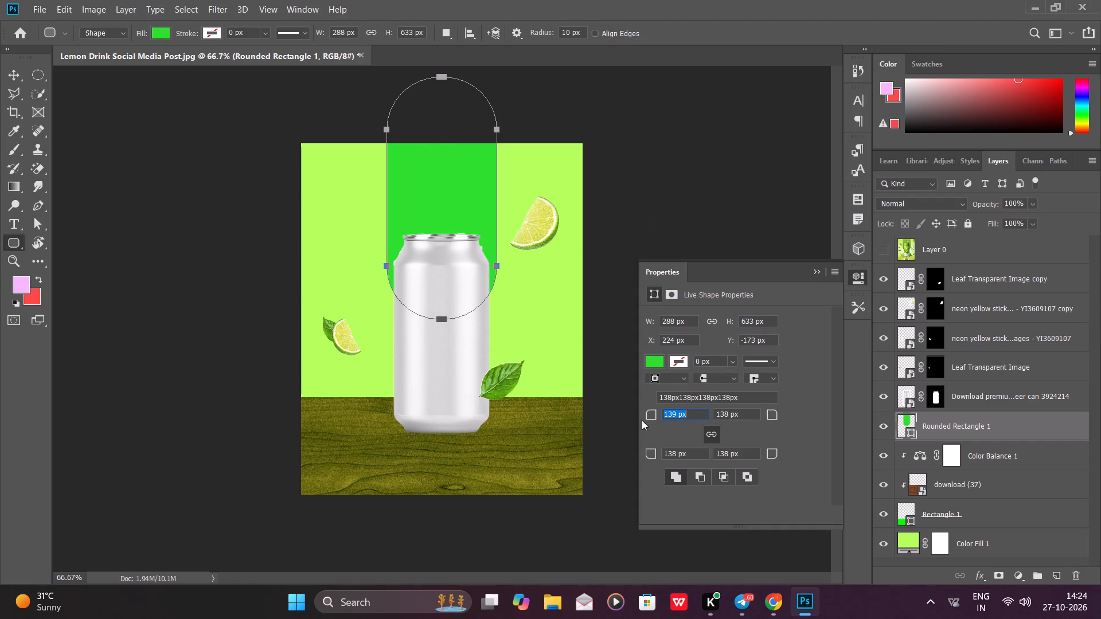
pyautogui.click(725, 201)
pyautogui.click(627, 120)
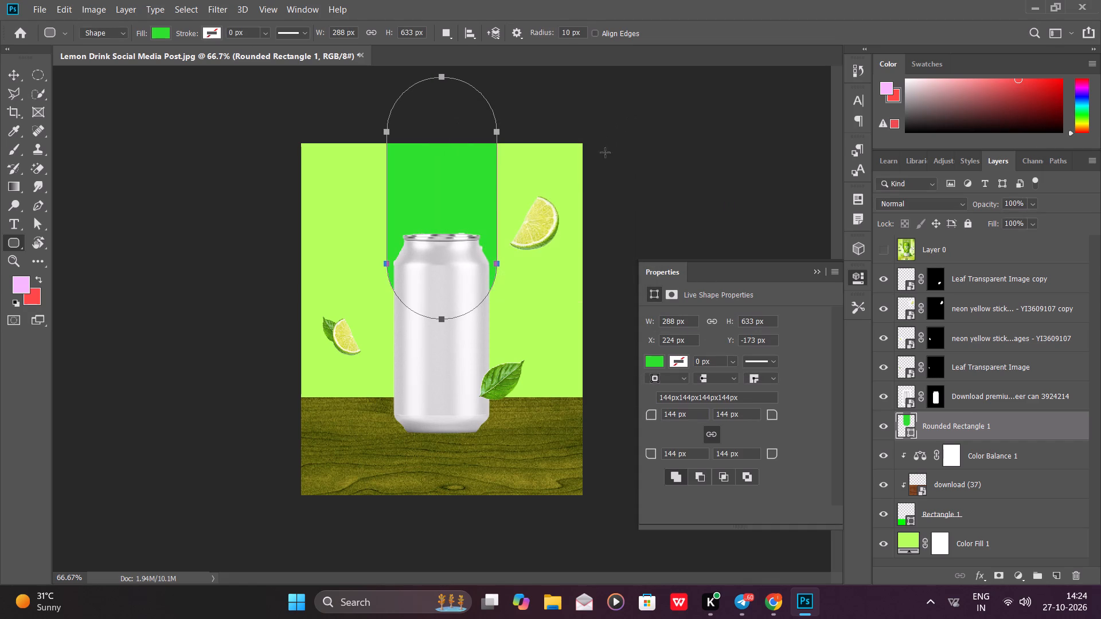
pyautogui.click(950, 423)
pyautogui.press('Return')
# Move the green rounded rectangle straight down about 0.67 in to Y -125 px, centred behind the can, and compare it with the reference.
pyautogui.press('v')
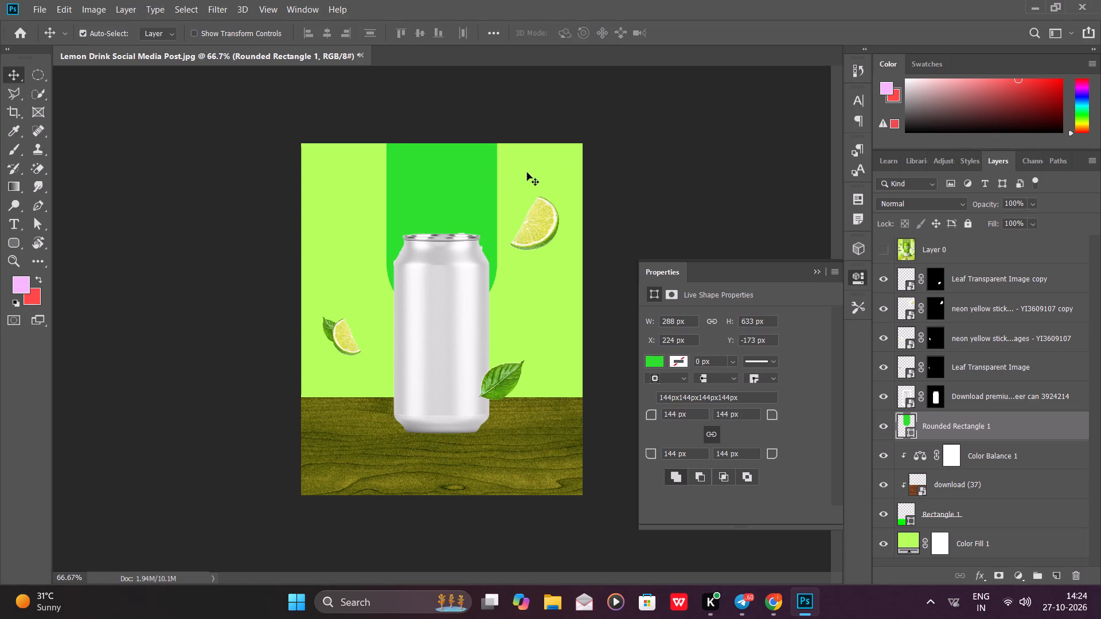
pyautogui.moveTo(466, 182); pyautogui.dragTo(469, 206)
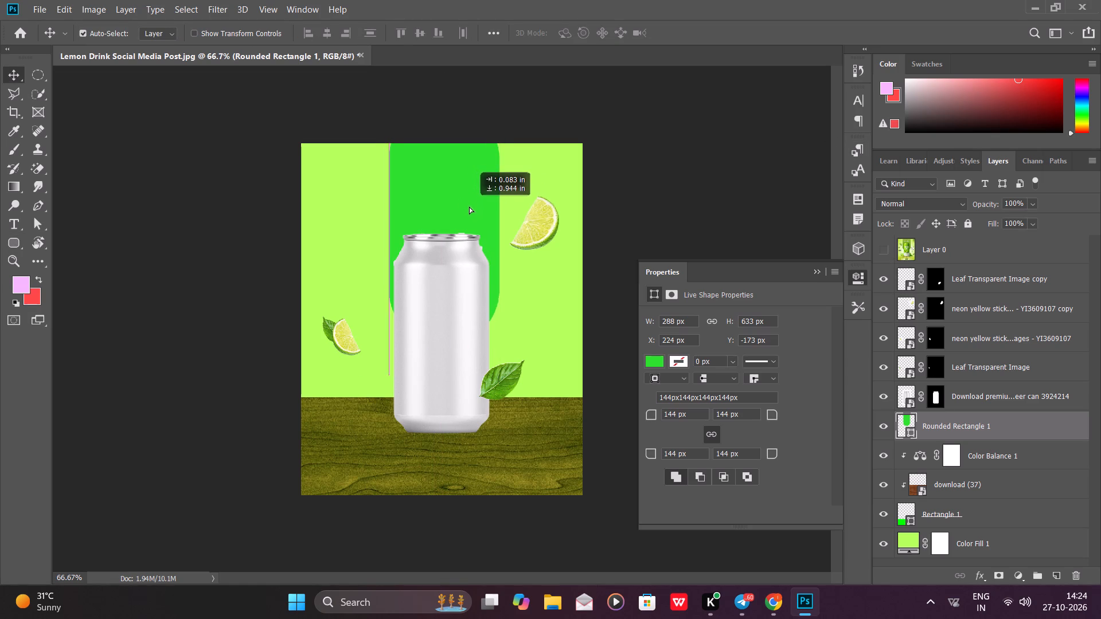
pyautogui.moveTo(469, 206); pyautogui.dragTo(473, 222)
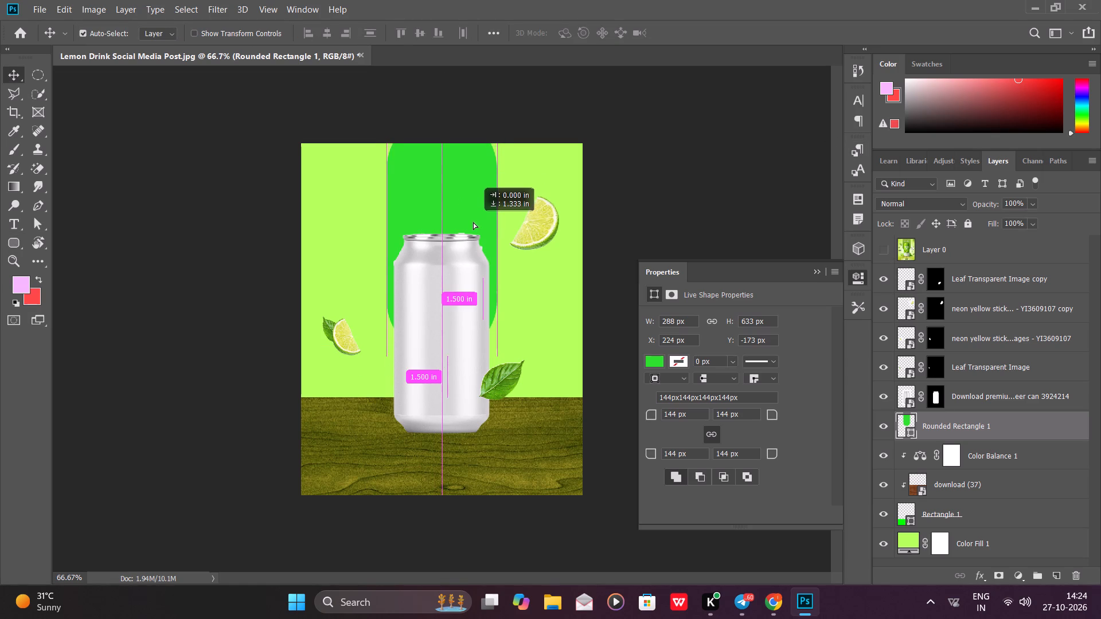
pyautogui.moveTo(473, 222); pyautogui.dragTo(475, 201)
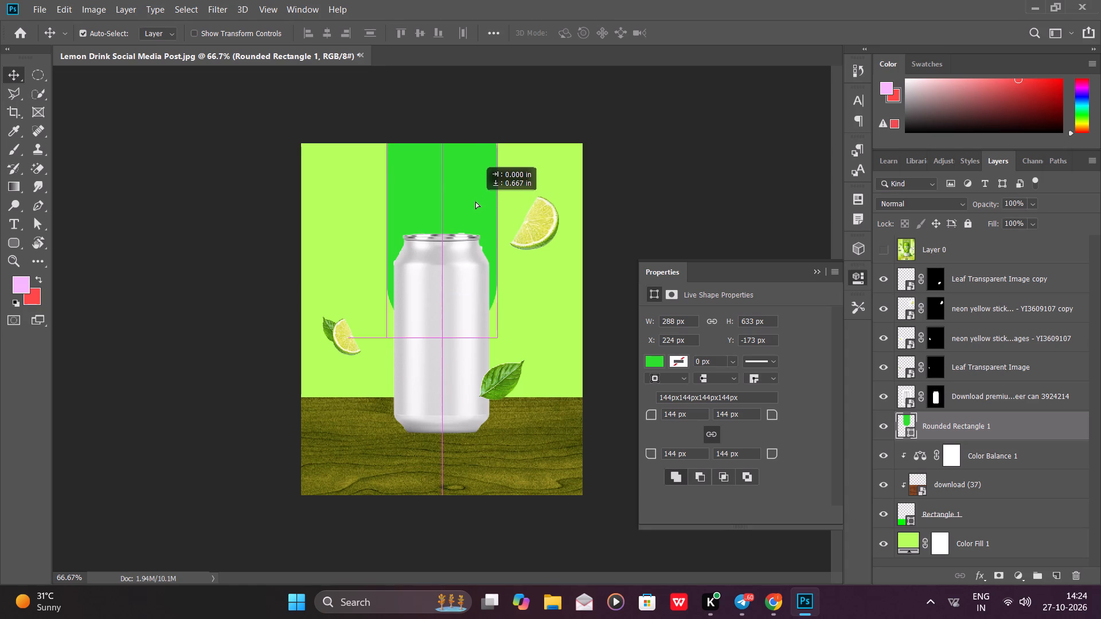
pyautogui.moveTo(475, 201); pyautogui.dragTo(479, 203)
pyautogui.click(881, 252)
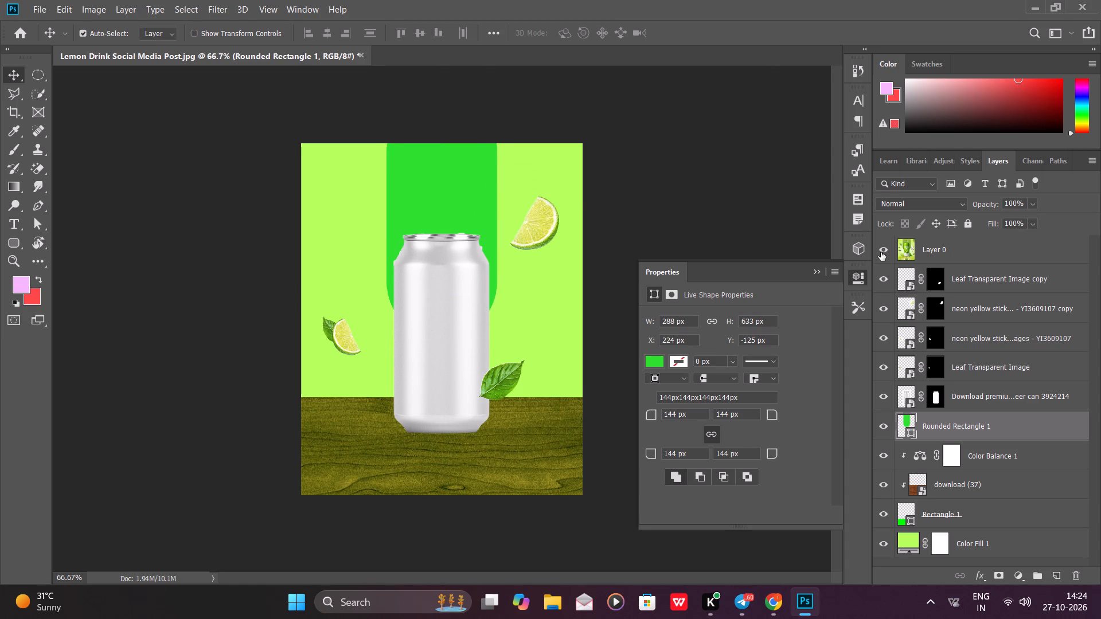
pyautogui.click(886, 252)
pyautogui.click(887, 252)
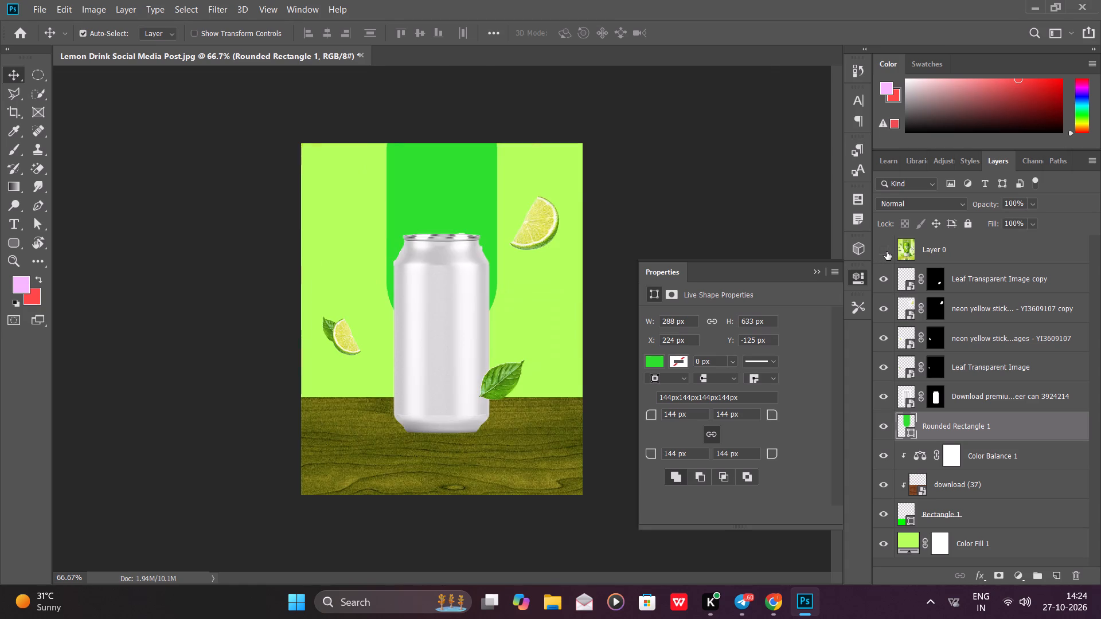
pyautogui.click(887, 252)
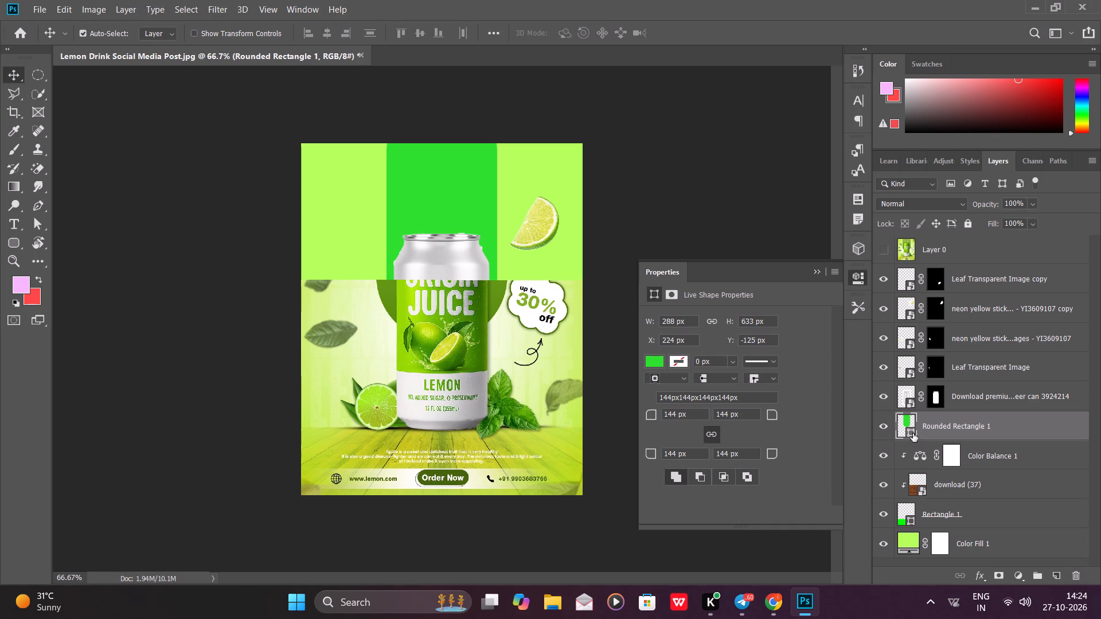
# Add a linear Gradient Overlay to the rounded rectangle and darken the gradient's first colour stop to an olive green.
pyautogui.click(912, 427)
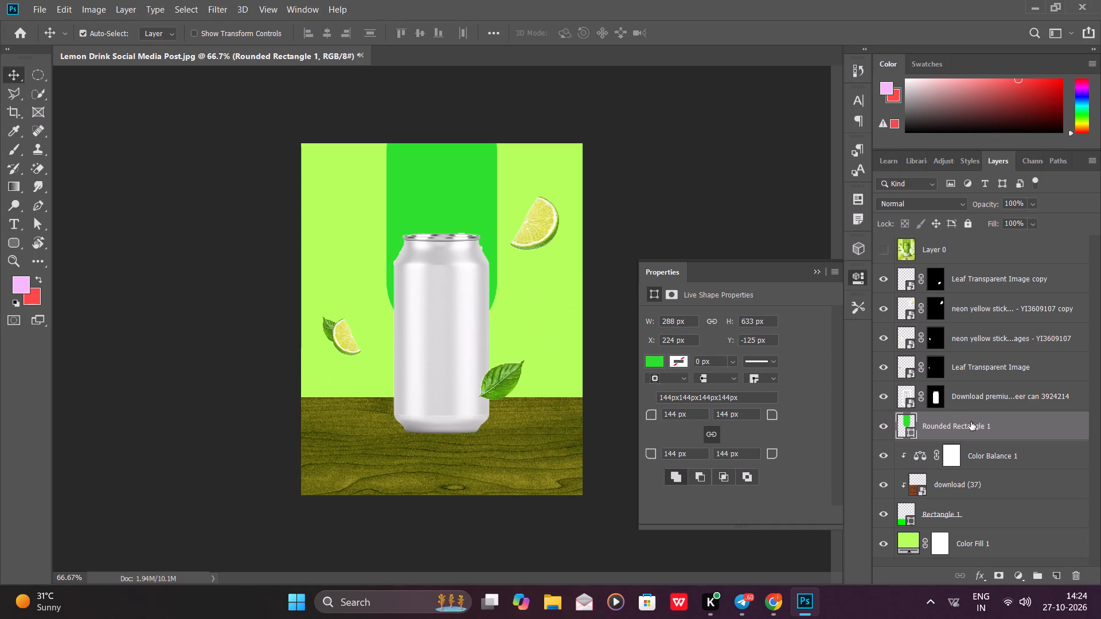
pyautogui.doubleClick(1014, 422)
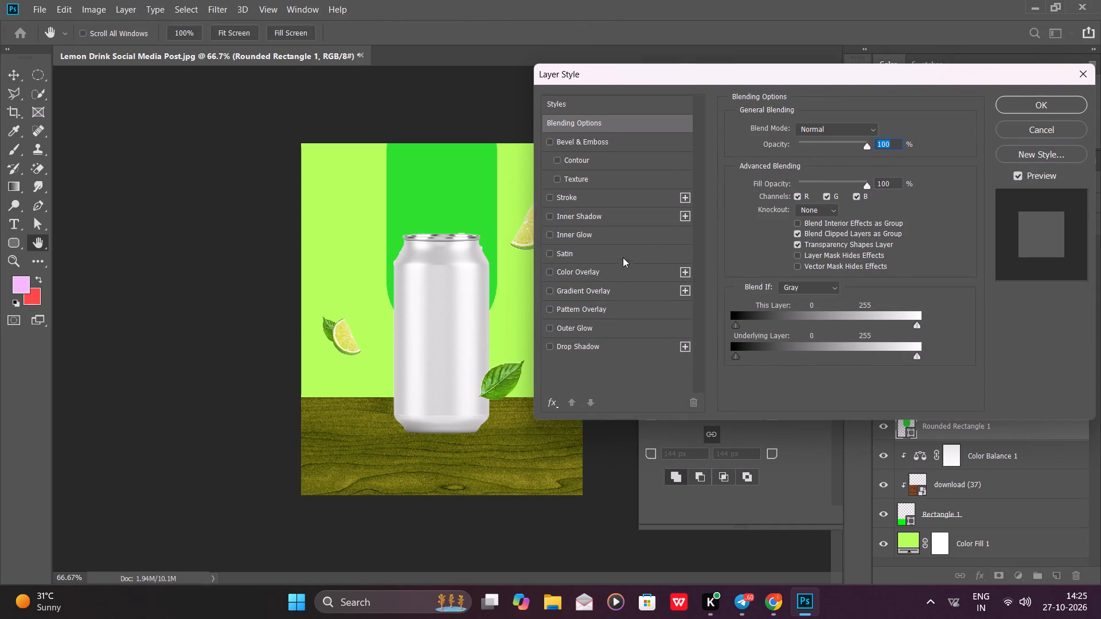
pyautogui.click(602, 271)
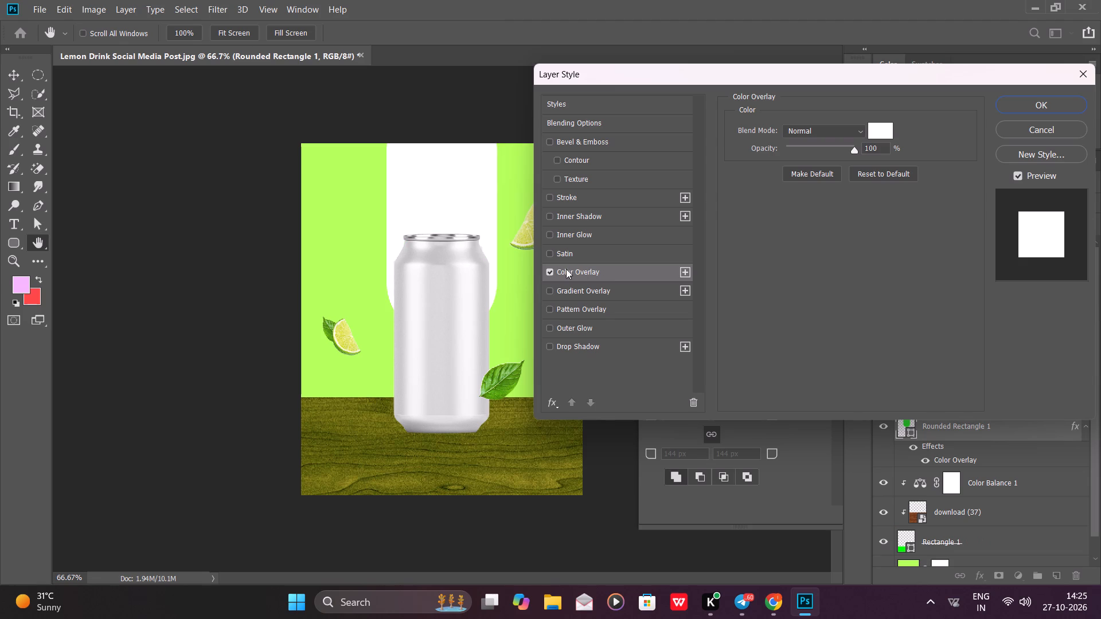
pyautogui.click(548, 269)
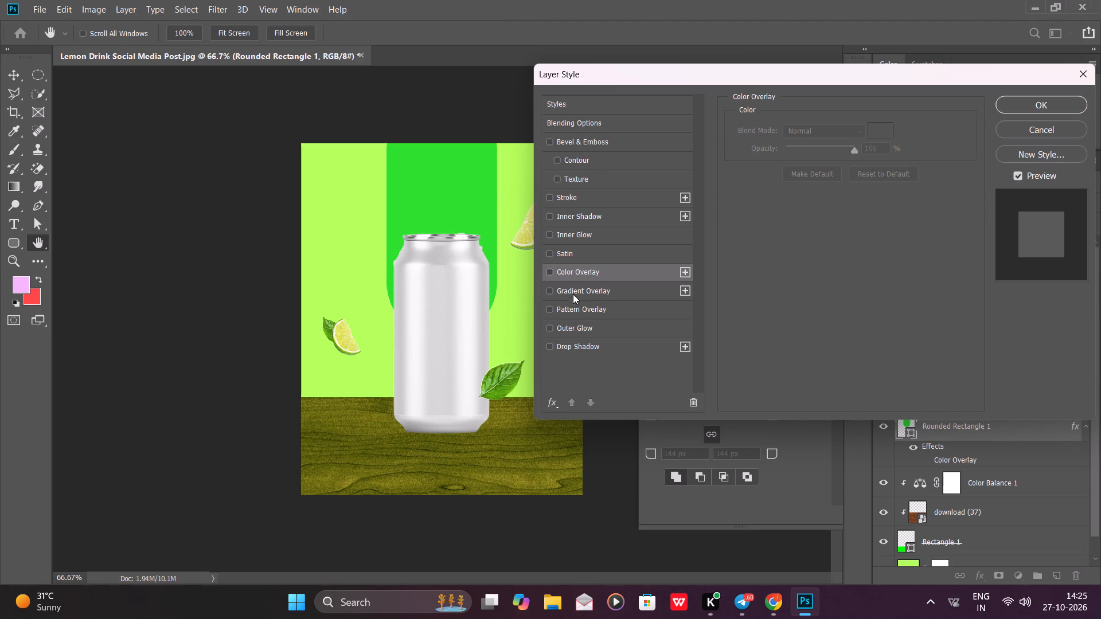
pyautogui.click(573, 288)
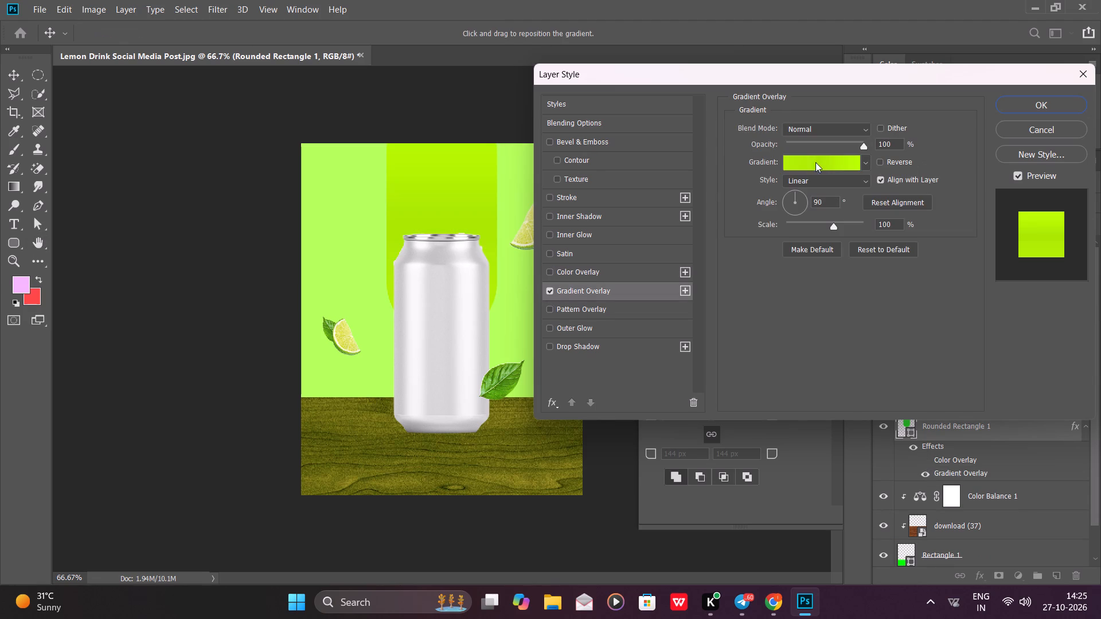
pyautogui.click(826, 166)
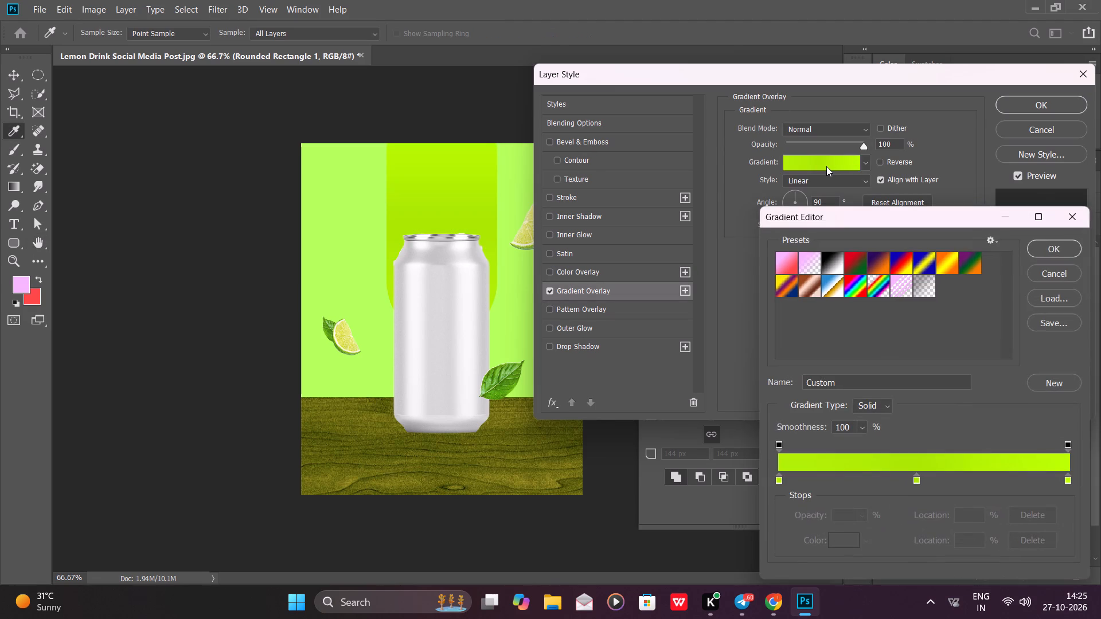
pyautogui.click(779, 479)
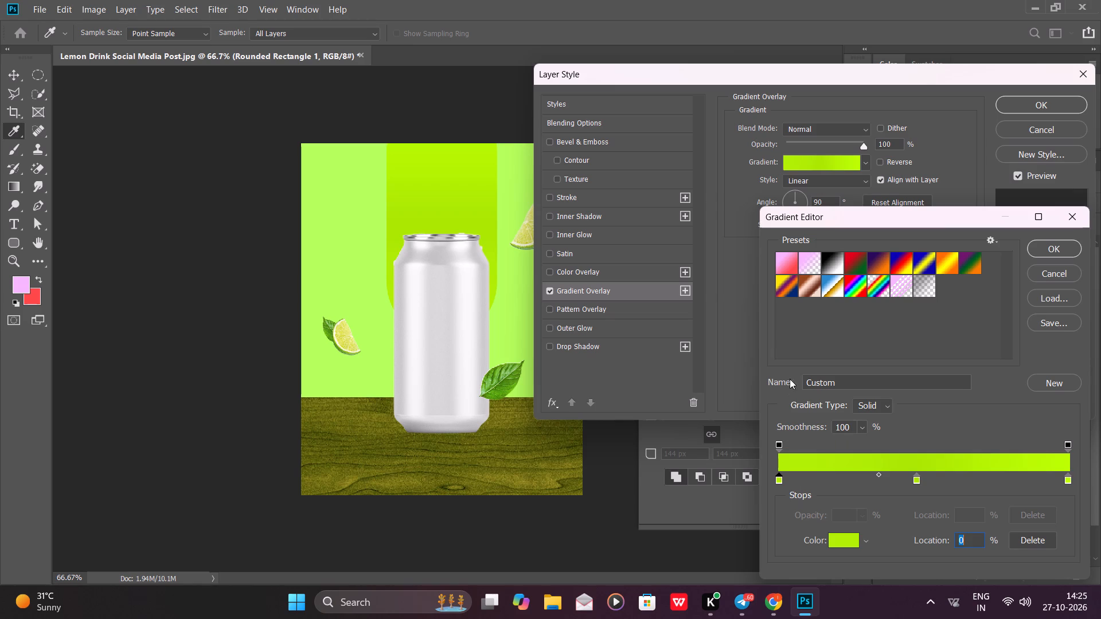
pyautogui.click(849, 538)
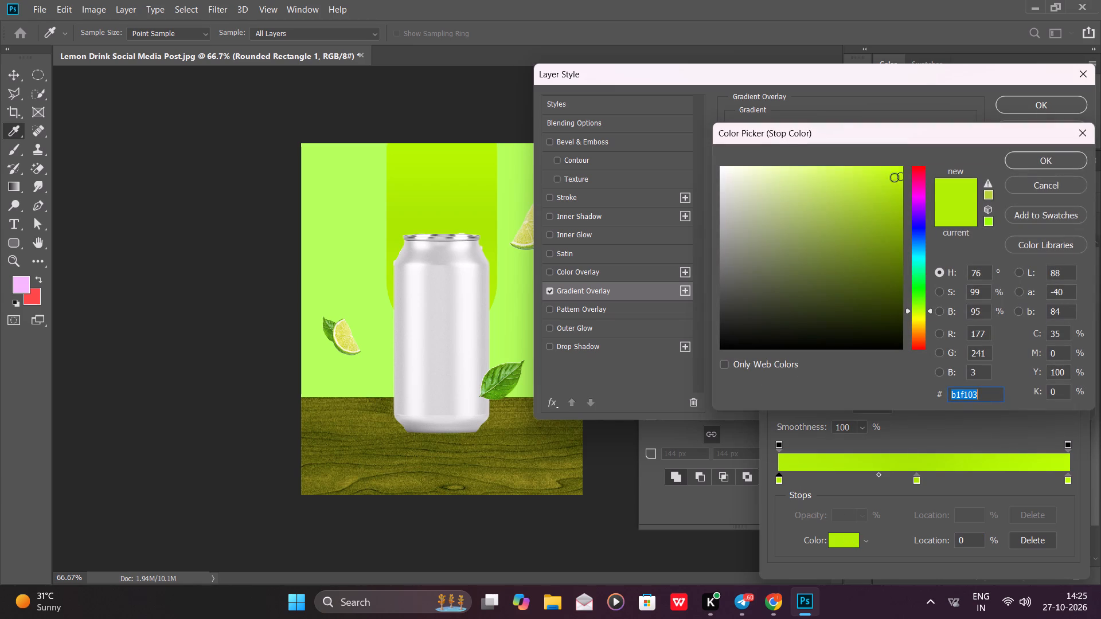
pyautogui.moveTo(895, 176); pyautogui.dragTo(897, 217)
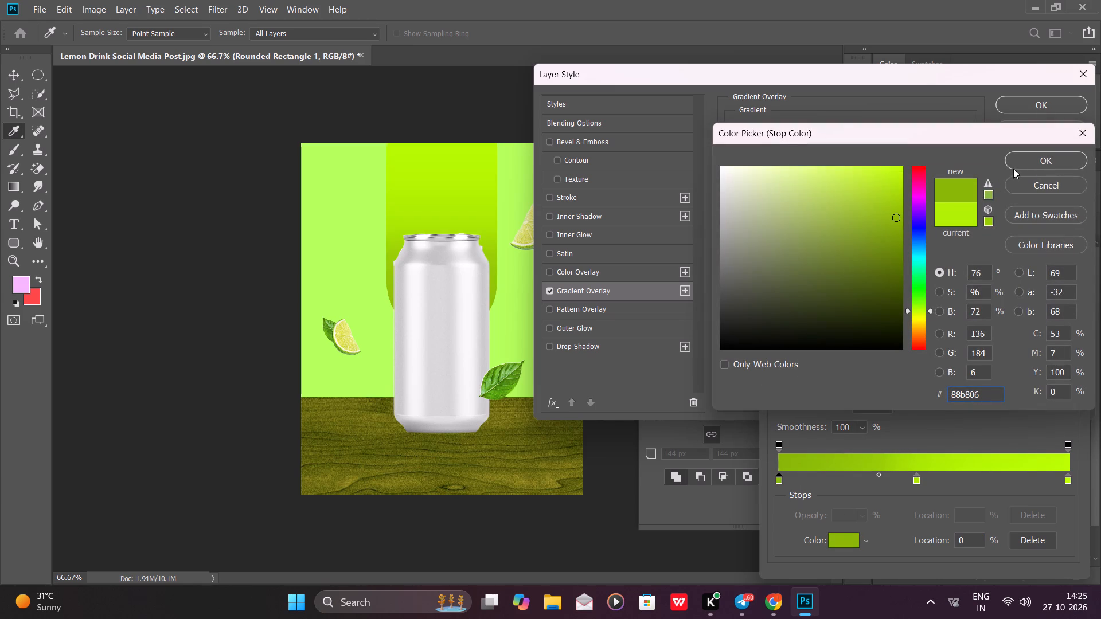
pyautogui.moveTo(894, 220); pyautogui.dragTo(895, 228)
pyautogui.click(1043, 164)
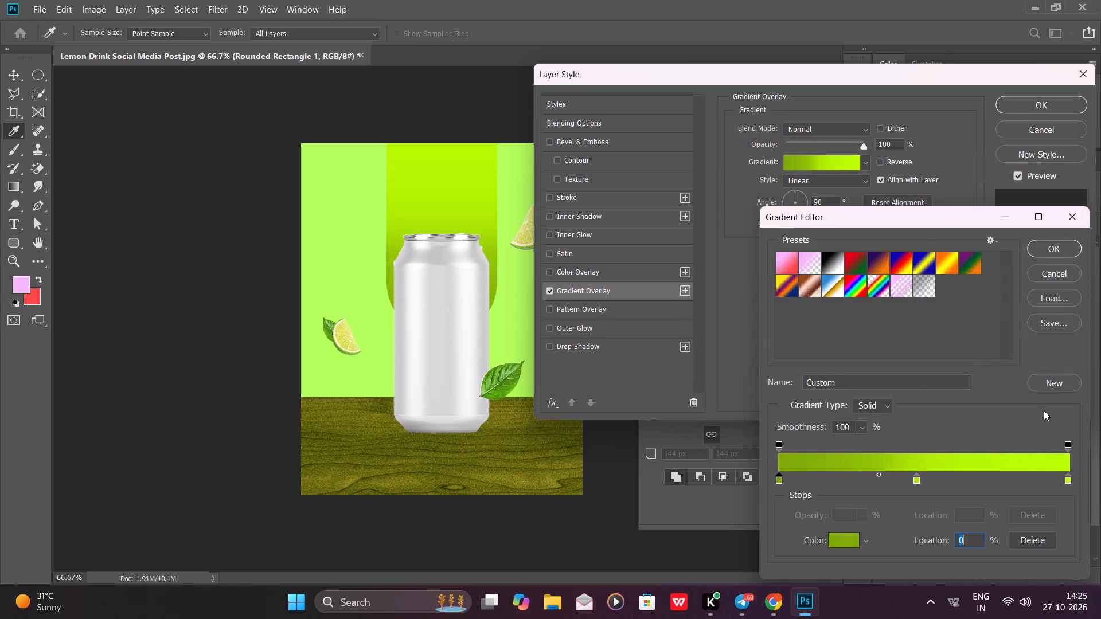
# Shift the middle colour stop of the rounded rectangle's gradient to 63% and apply the layer style.
pyautogui.moveTo(916, 479); pyautogui.dragTo(952, 478)
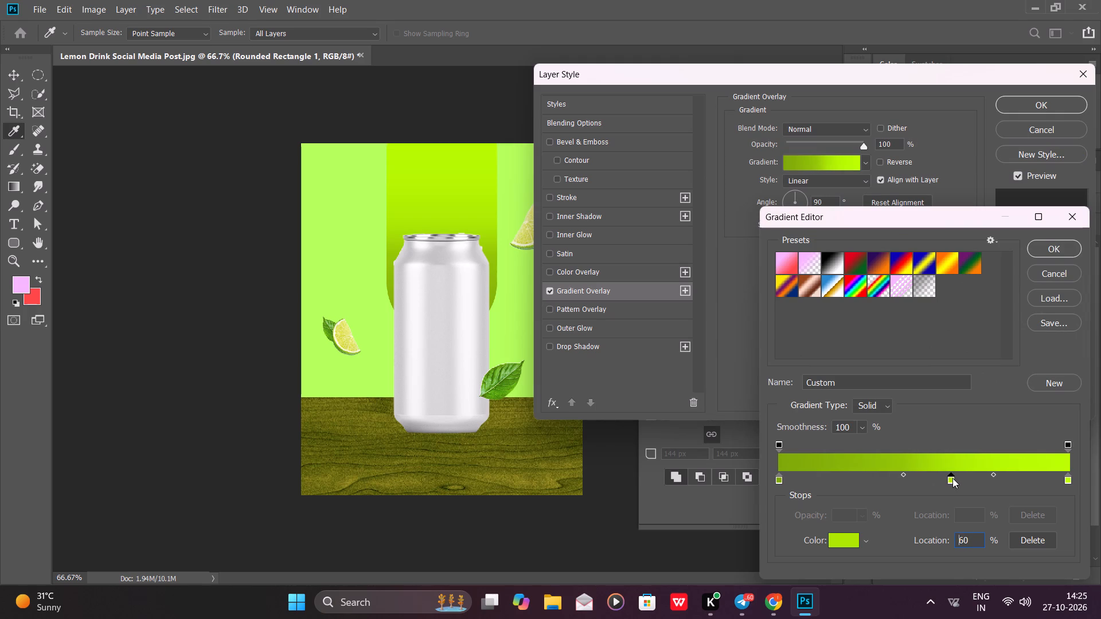
pyautogui.moveTo(952, 478); pyautogui.dragTo(971, 476)
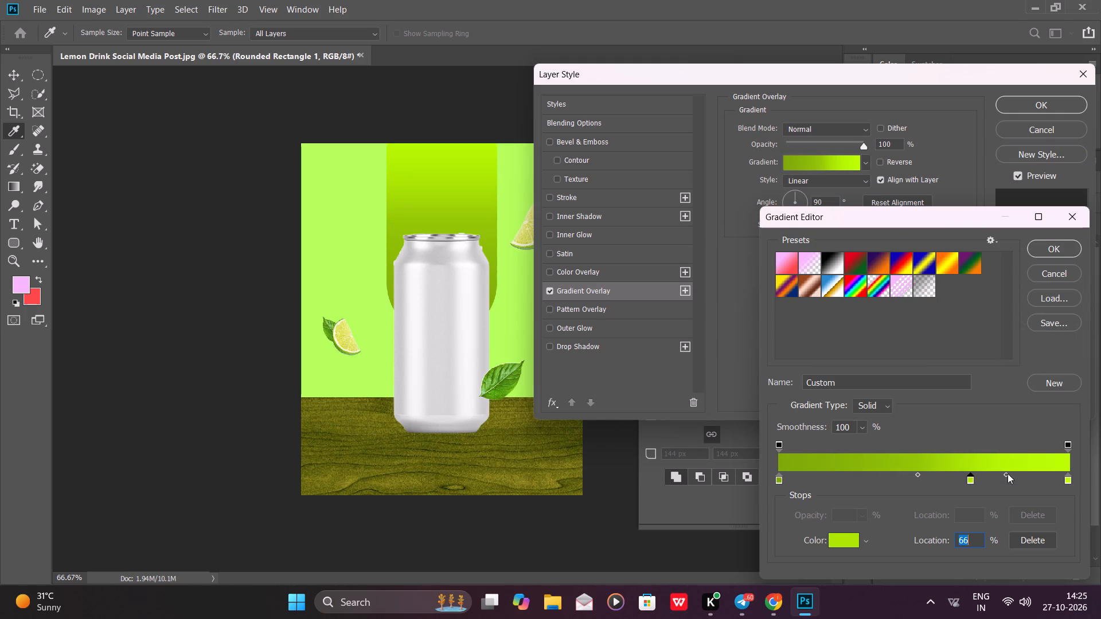
pyautogui.click(1006, 473)
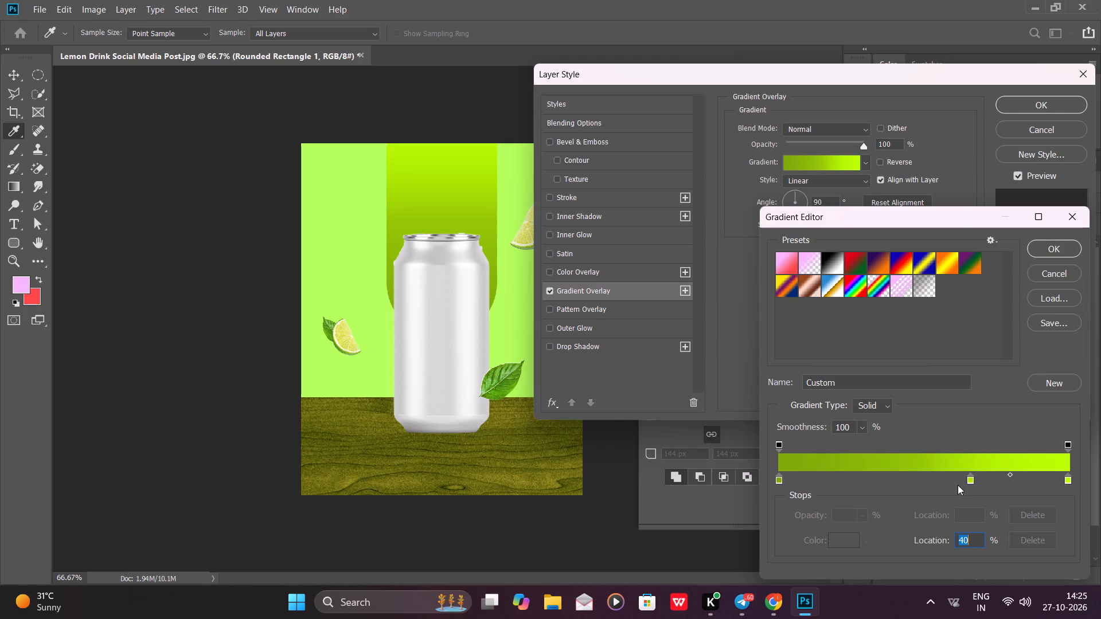
pyautogui.moveTo(971, 480); pyautogui.dragTo(961, 480)
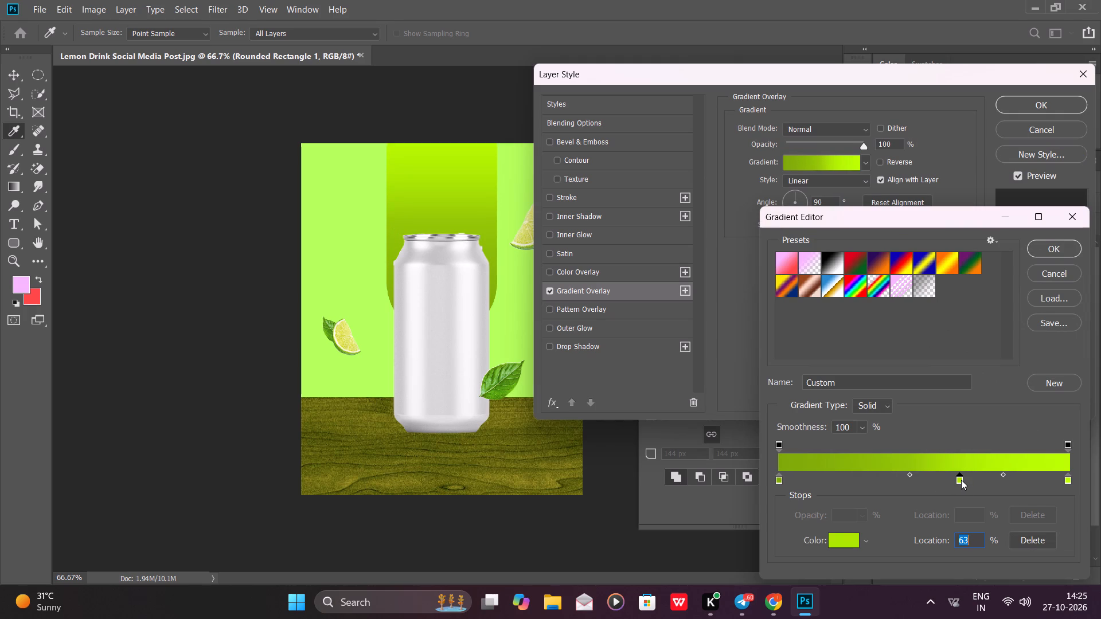
pyautogui.click(1055, 247)
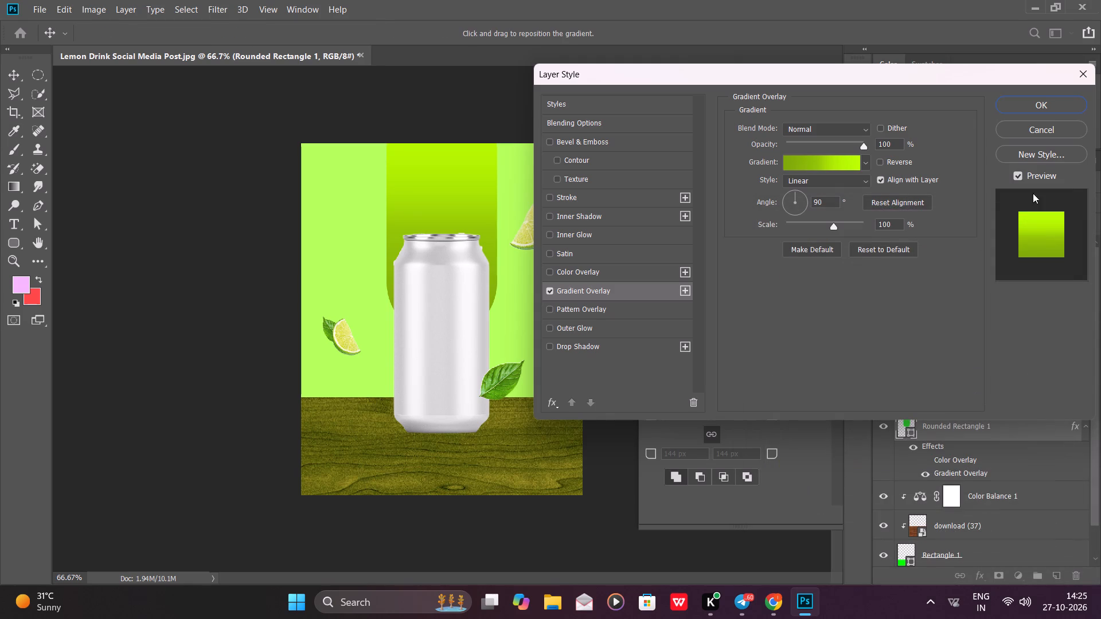
pyautogui.click(1047, 104)
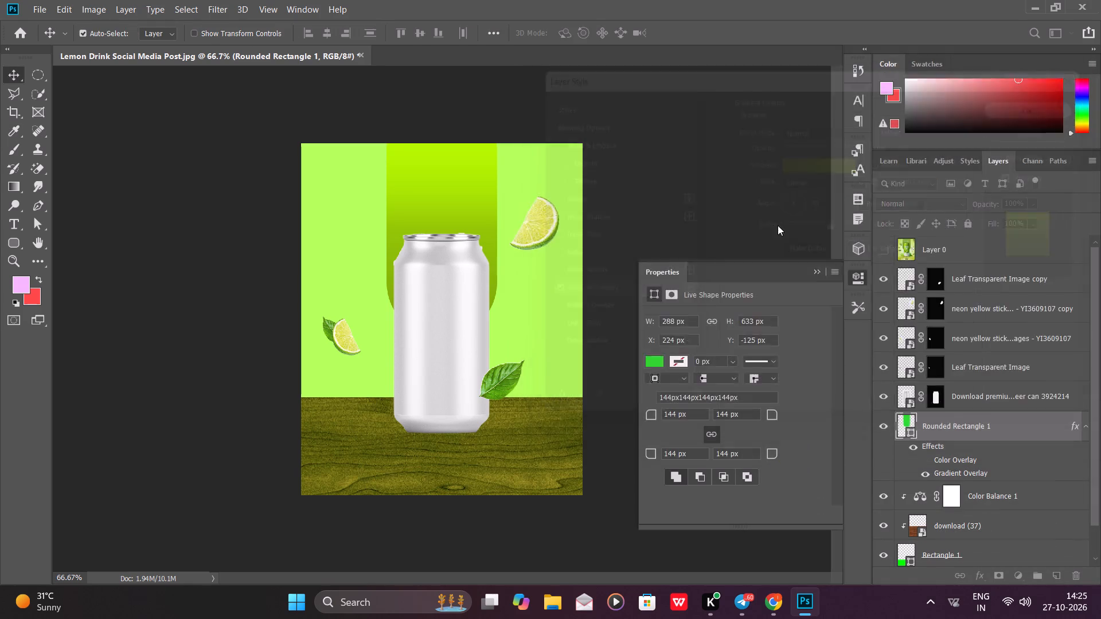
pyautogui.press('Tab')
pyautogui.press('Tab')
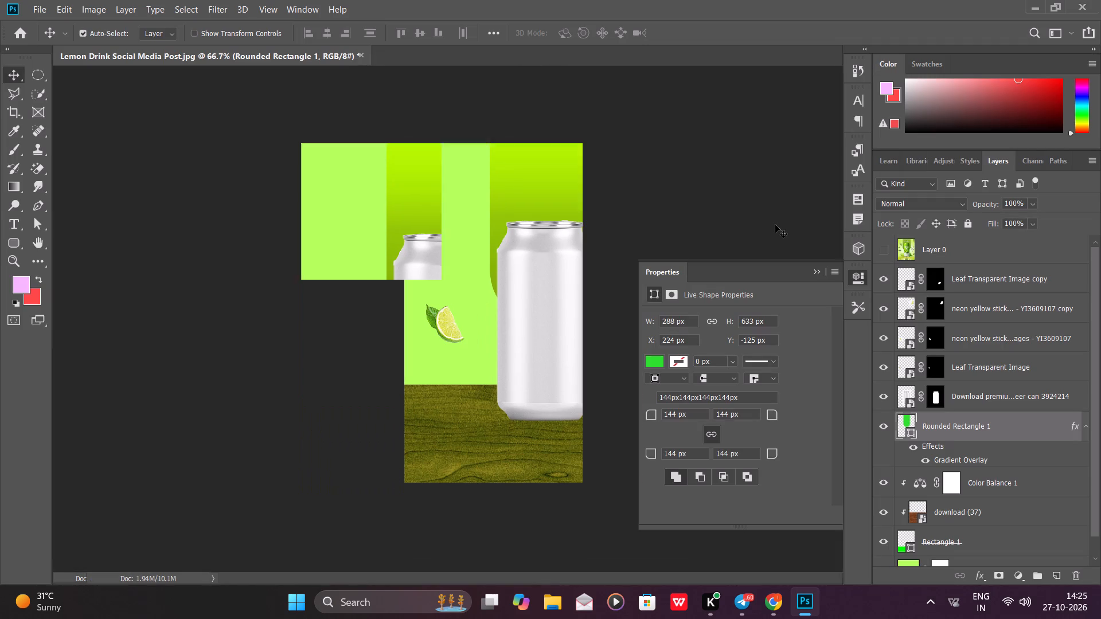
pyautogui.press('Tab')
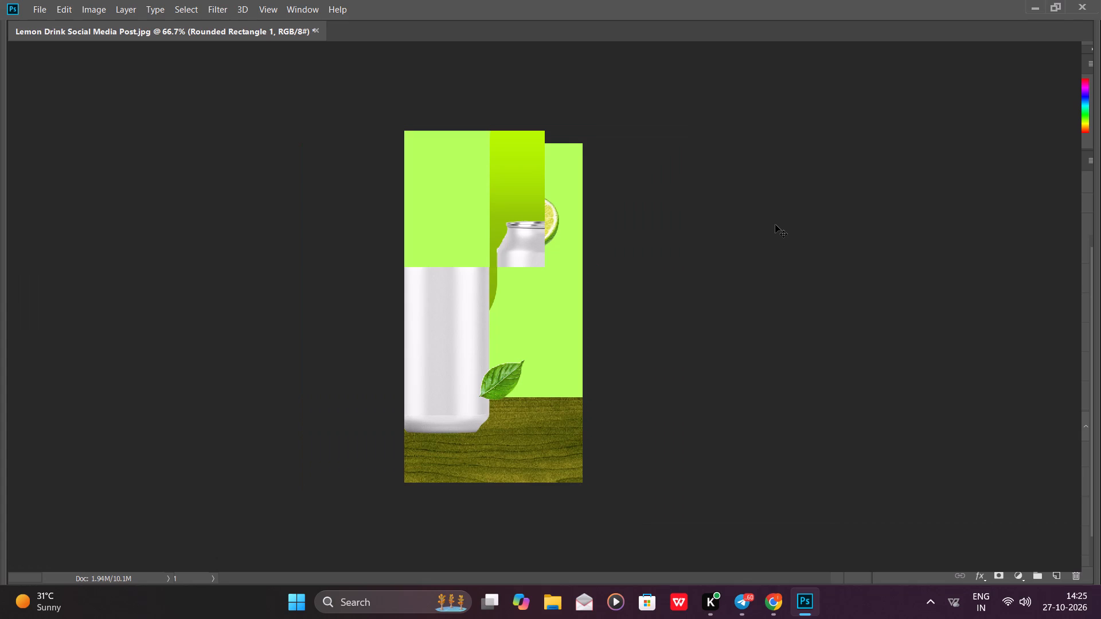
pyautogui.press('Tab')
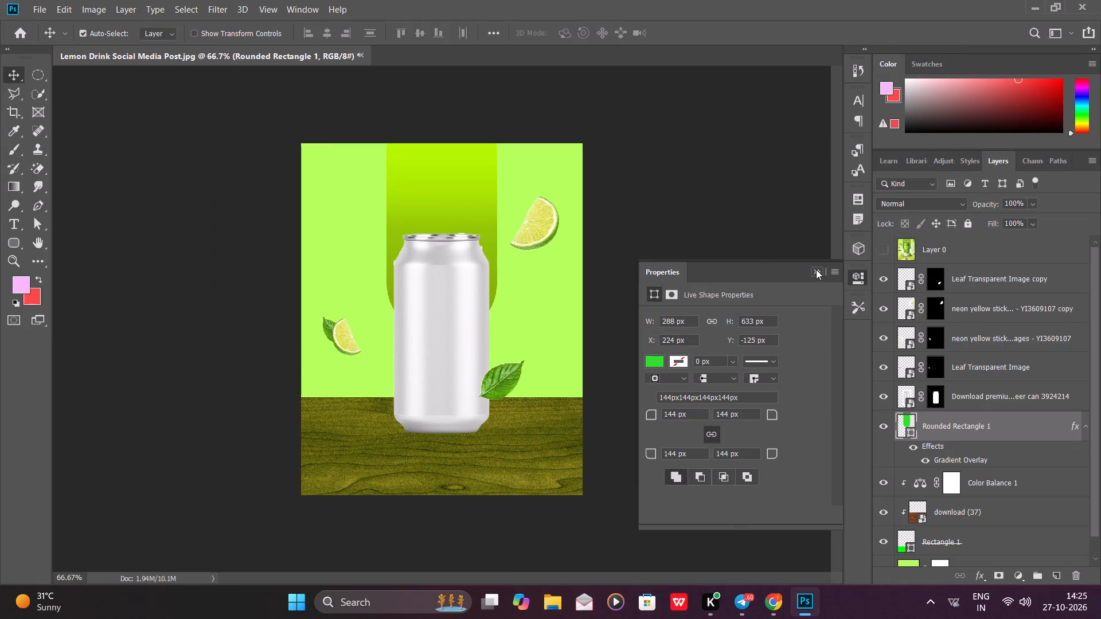
# Collapse the shape properties and compare the gradient backdrop panel with the reference flyer by toggling Layer 0's visibility.
pyautogui.click(816, 269)
pyautogui.click(885, 253)
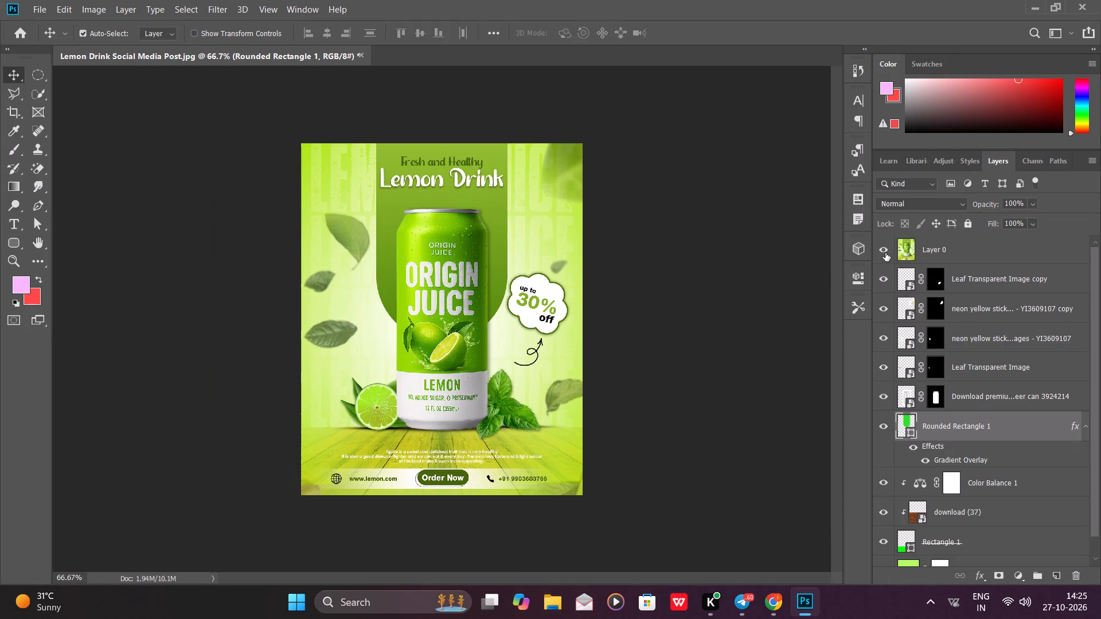
pyautogui.click(885, 253)
pyautogui.doubleClick(885, 253)
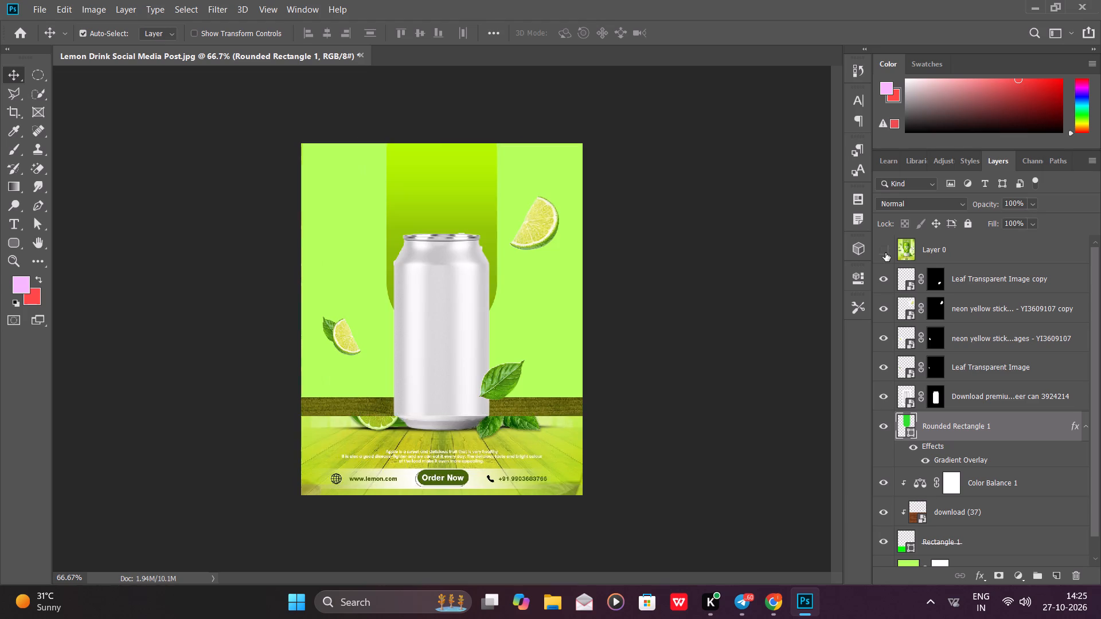
pyautogui.click(885, 253)
pyautogui.click(885, 253)
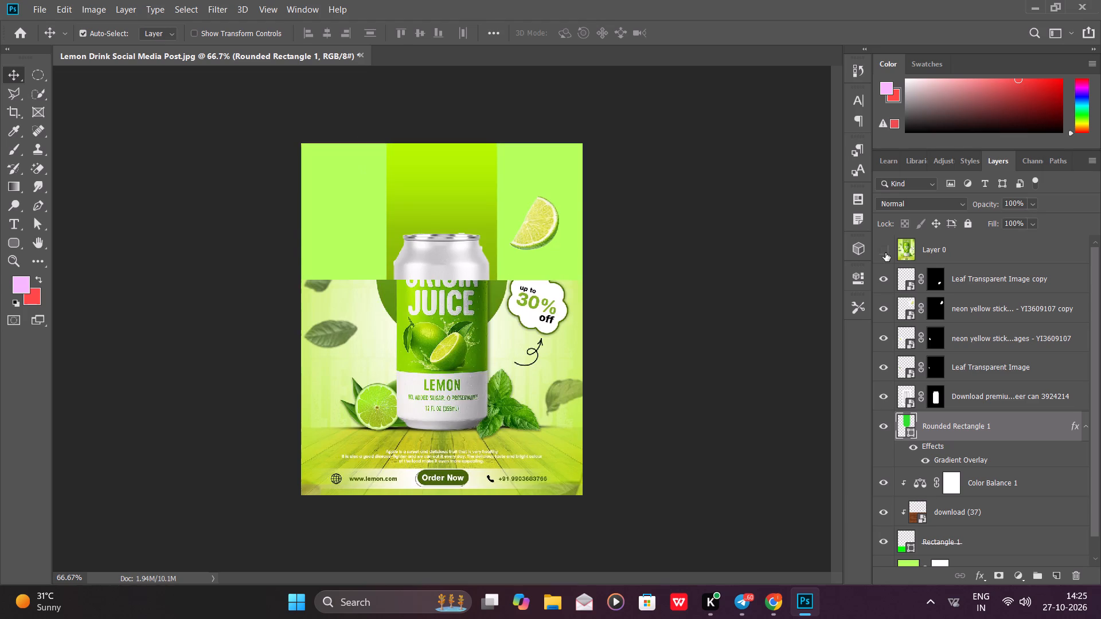
pyautogui.click(885, 253)
pyautogui.click(885, 252)
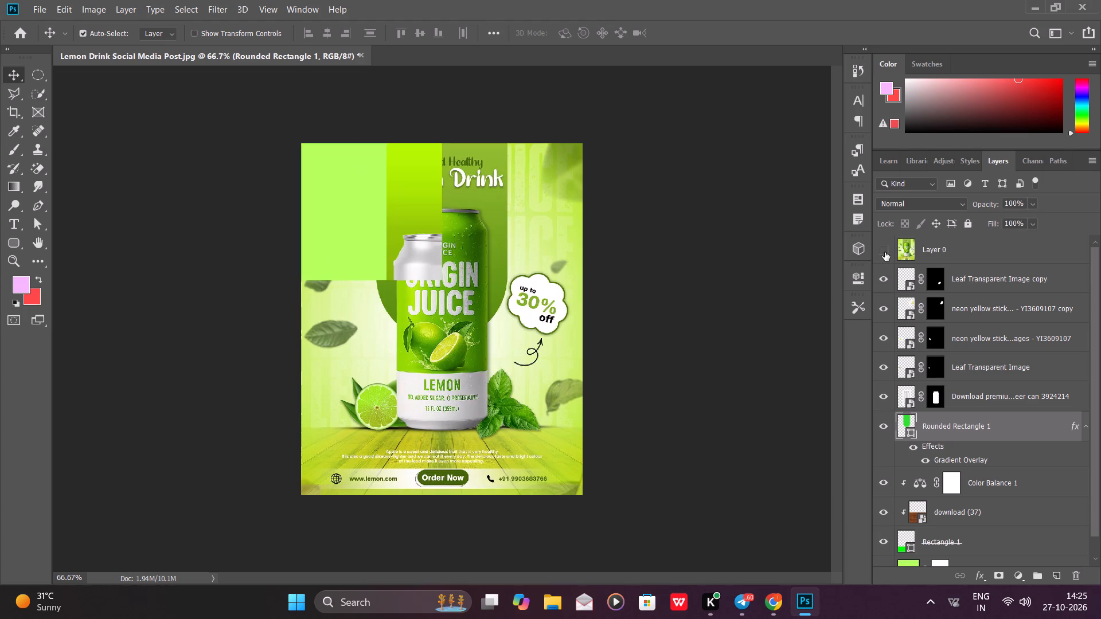
pyautogui.click(885, 252)
pyautogui.click(885, 252)
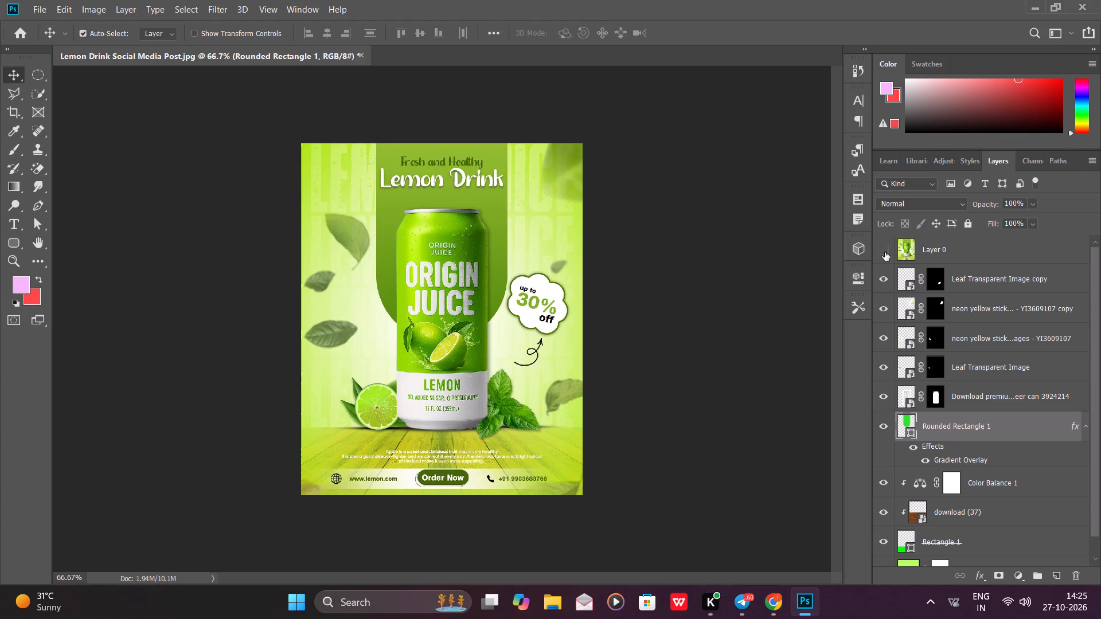
pyautogui.click(42, 5)
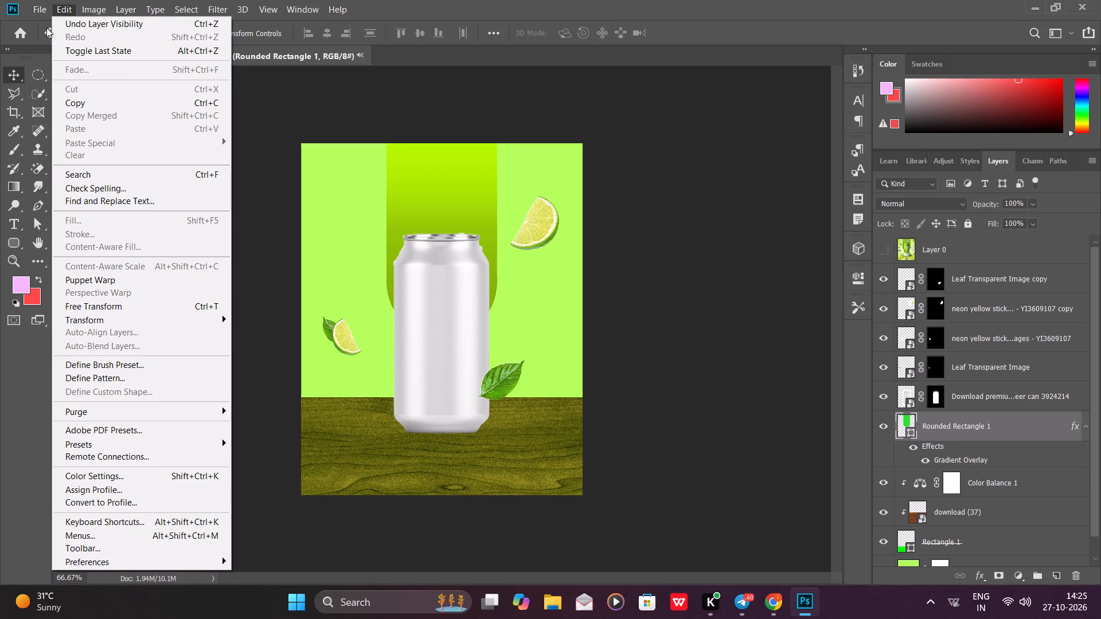
pyautogui.click(45, 9)
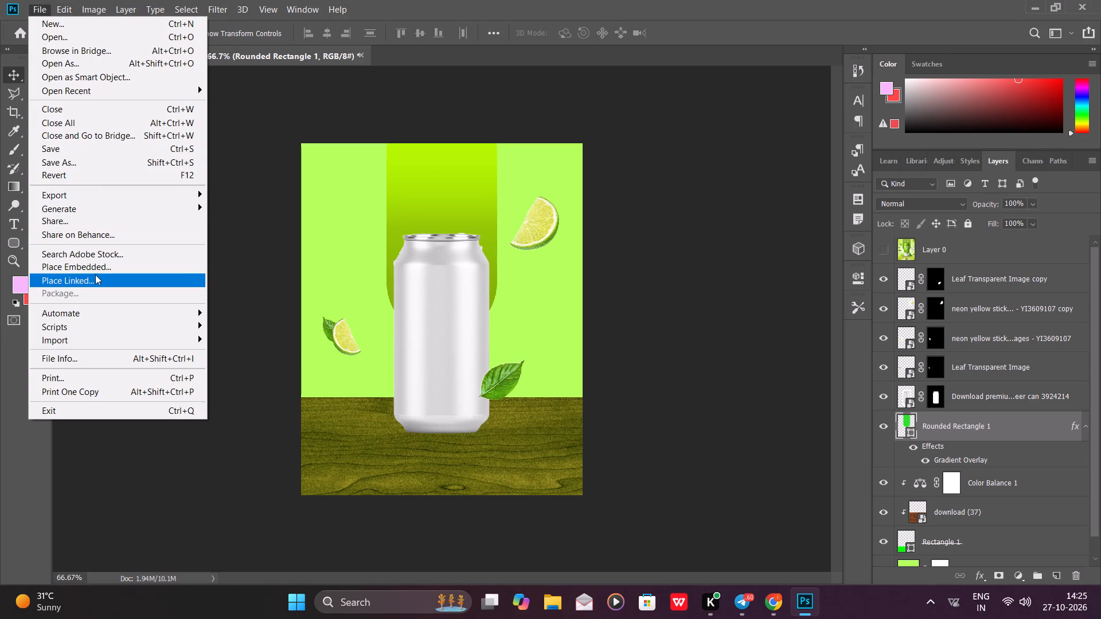
pyautogui.click(93, 268)
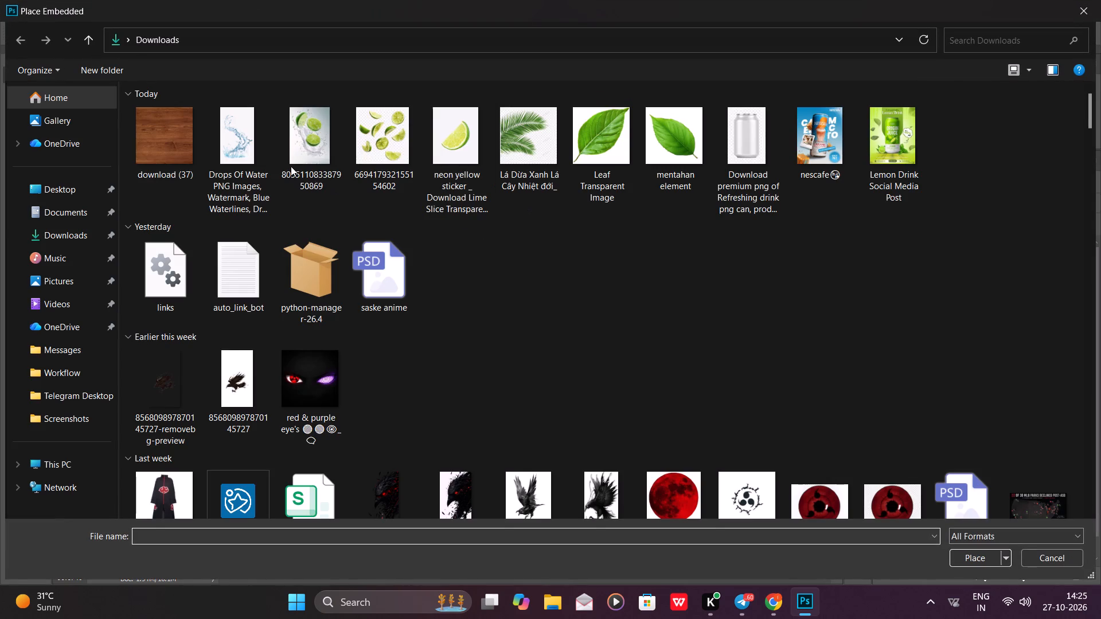
pyautogui.doubleClick(314, 142)
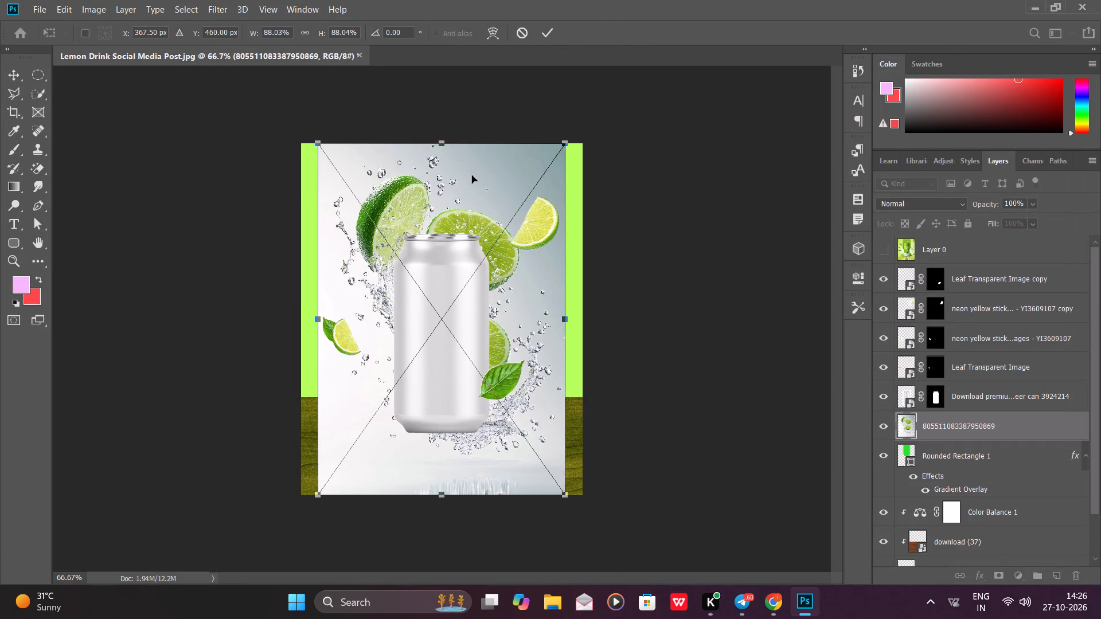
pyautogui.moveTo(568, 139); pyautogui.dragTo(506, 233)
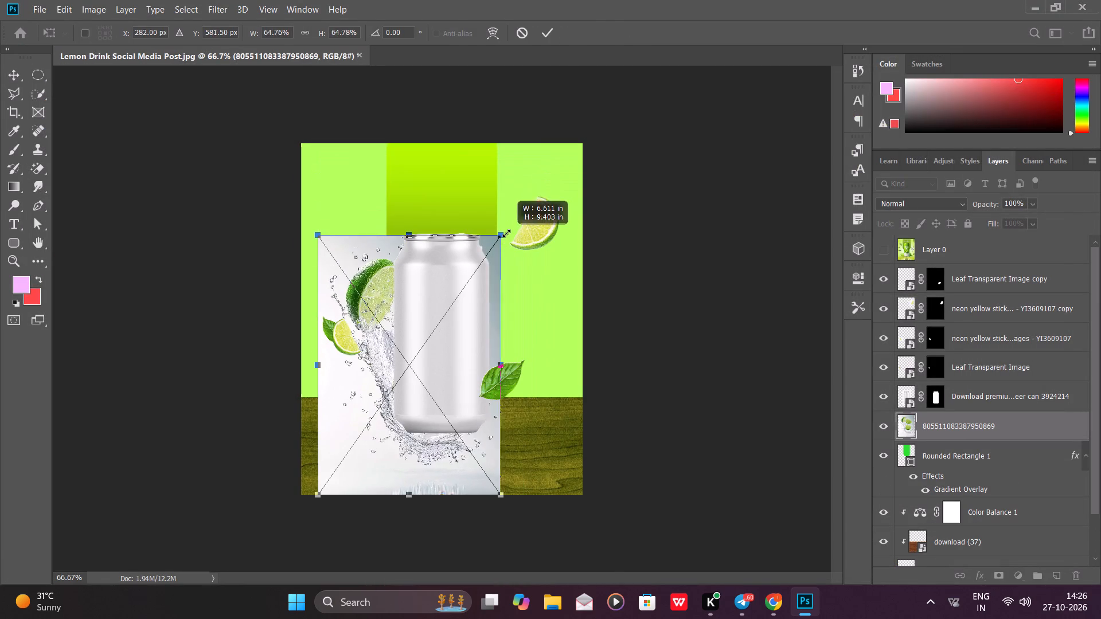
pyautogui.moveTo(506, 233); pyautogui.dragTo(507, 232)
pyautogui.moveTo(421, 465); pyautogui.dragTo(443, 420)
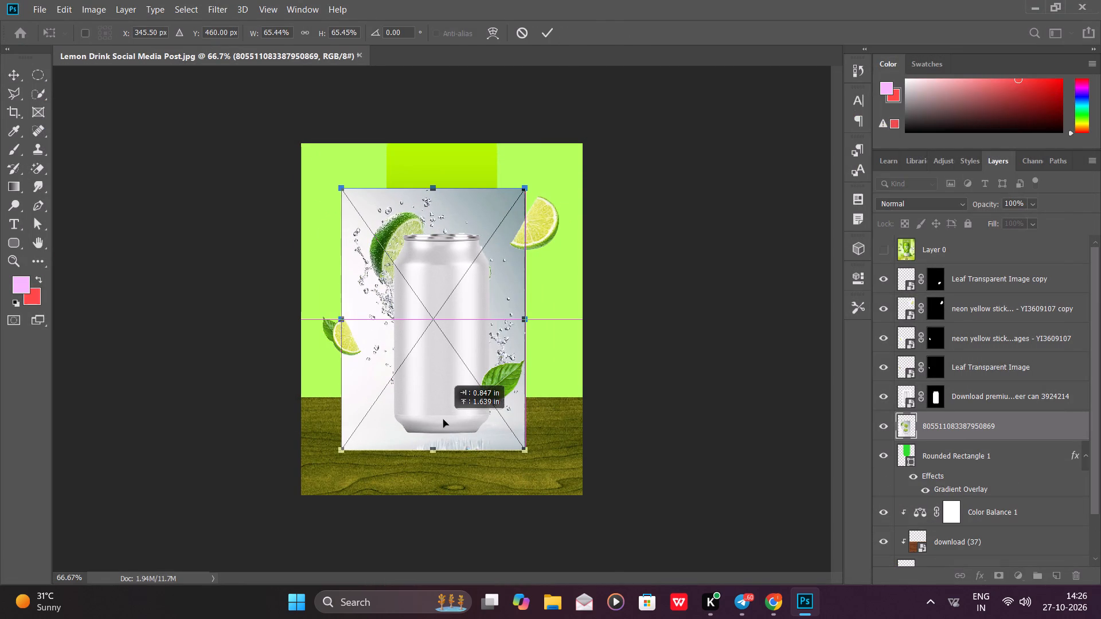
pyautogui.moveTo(443, 420); pyautogui.dragTo(448, 420)
pyautogui.click(539, 34)
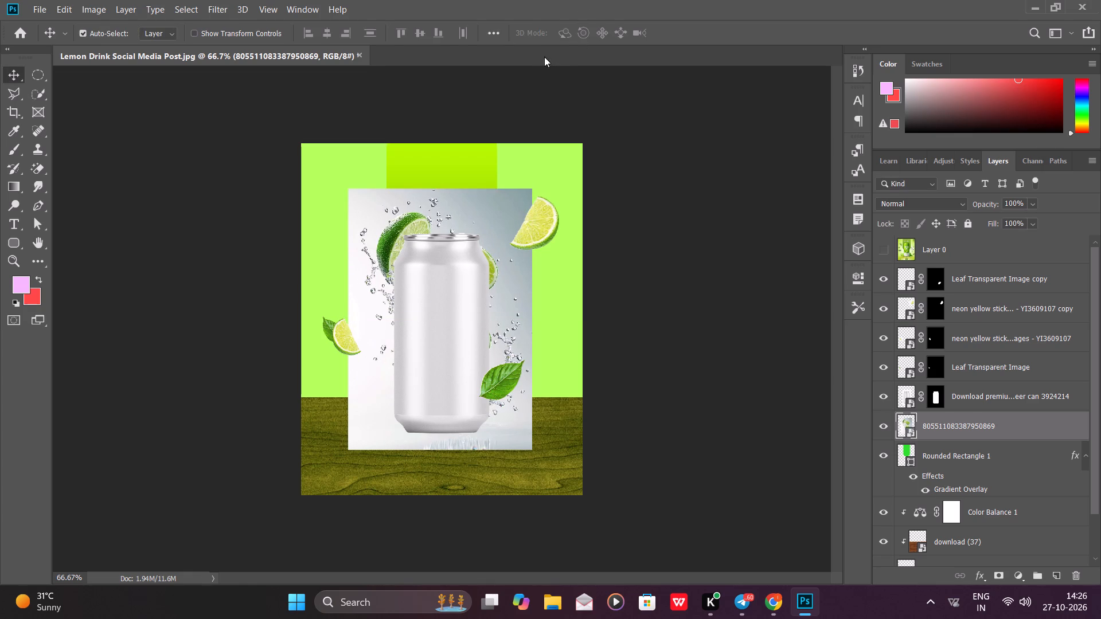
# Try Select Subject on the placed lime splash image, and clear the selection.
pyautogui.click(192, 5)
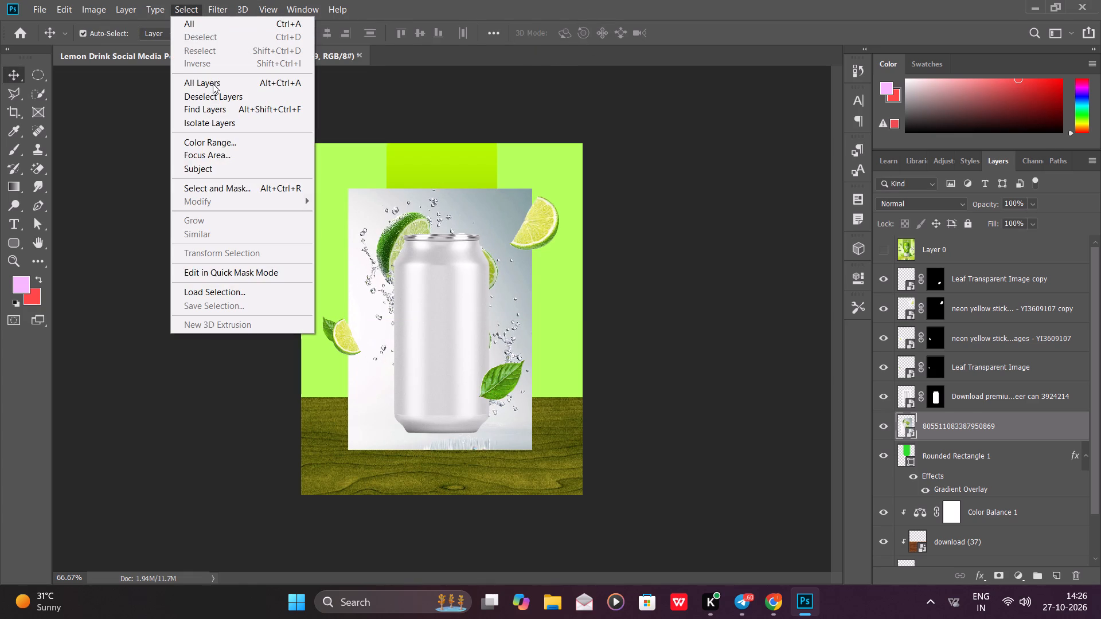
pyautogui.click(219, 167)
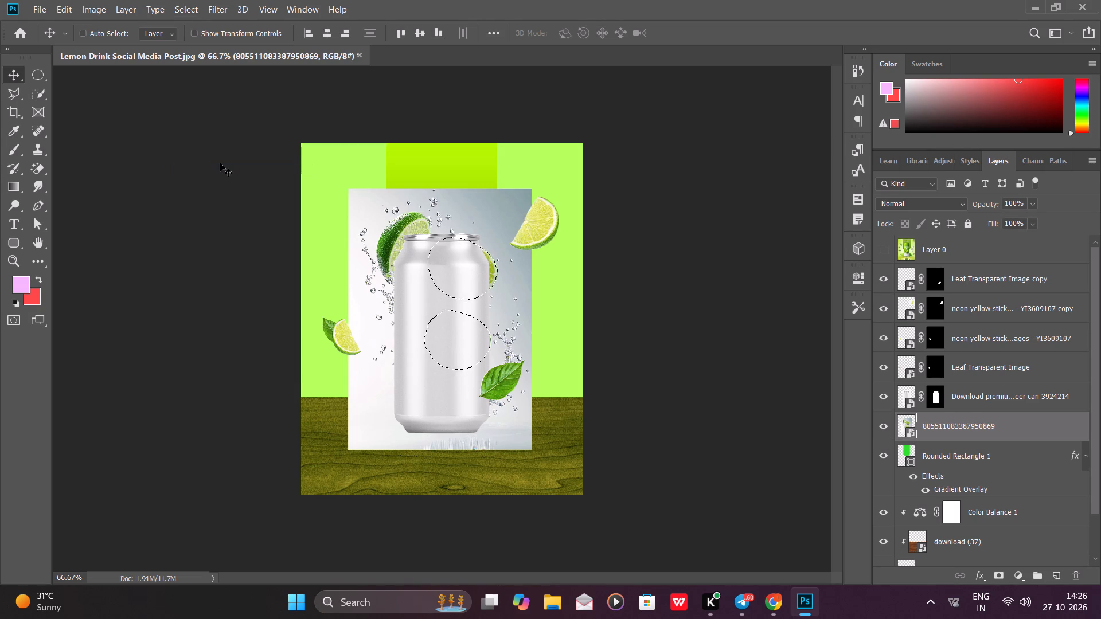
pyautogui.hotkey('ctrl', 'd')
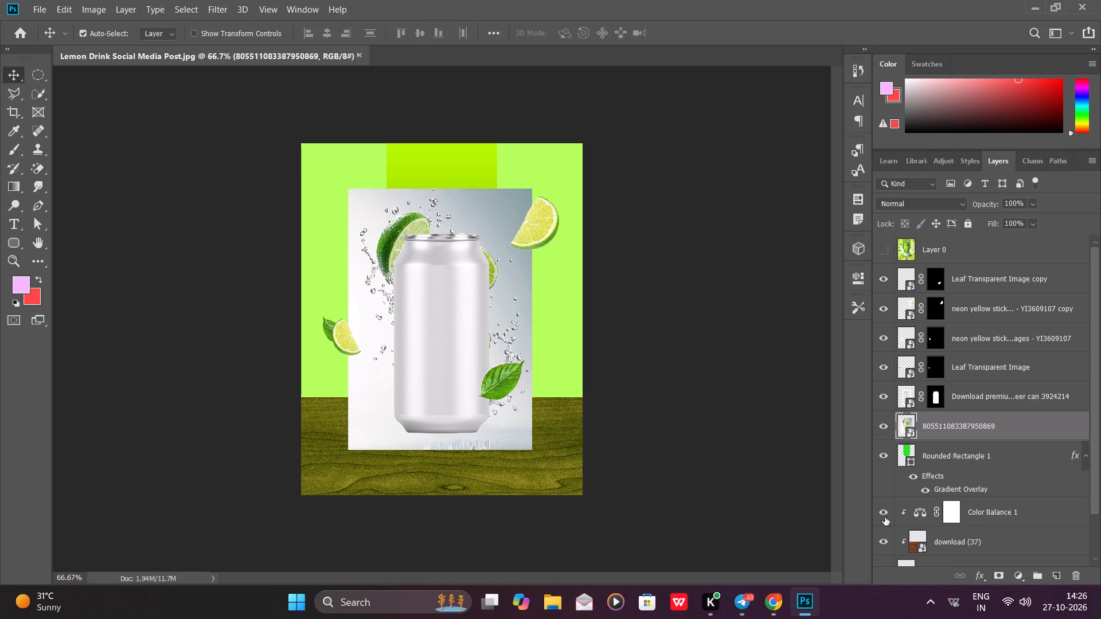
# Look through the lower part of the layer stack down to Color Fill 1.
pyautogui.moveTo(1096, 360); pyautogui.dragTo(1086, 448)
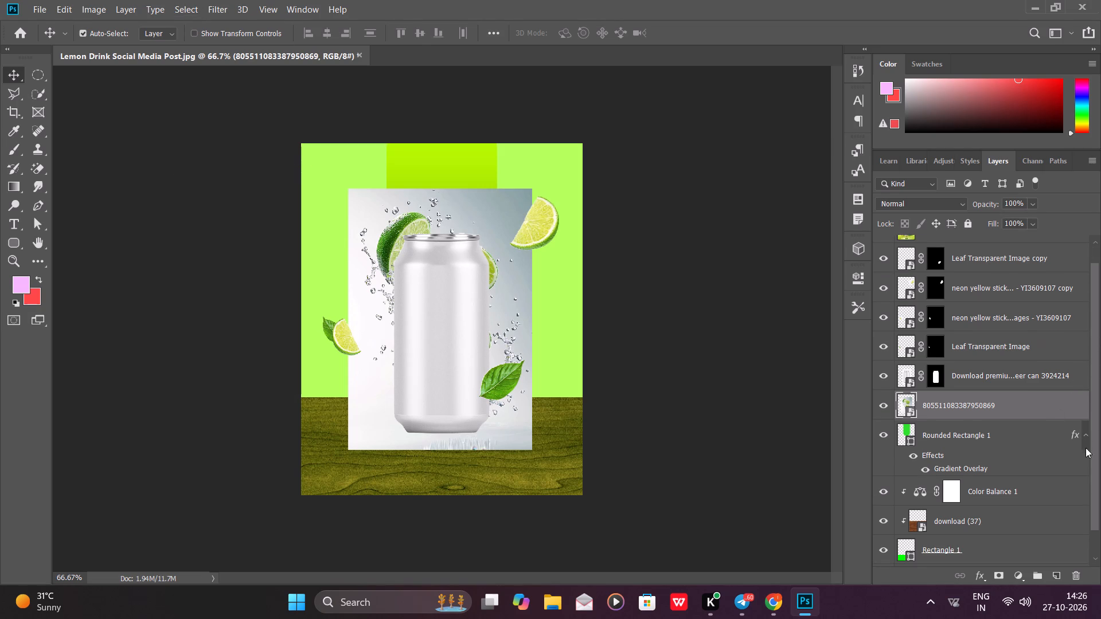
pyautogui.moveTo(1086, 448); pyautogui.dragTo(1086, 460)
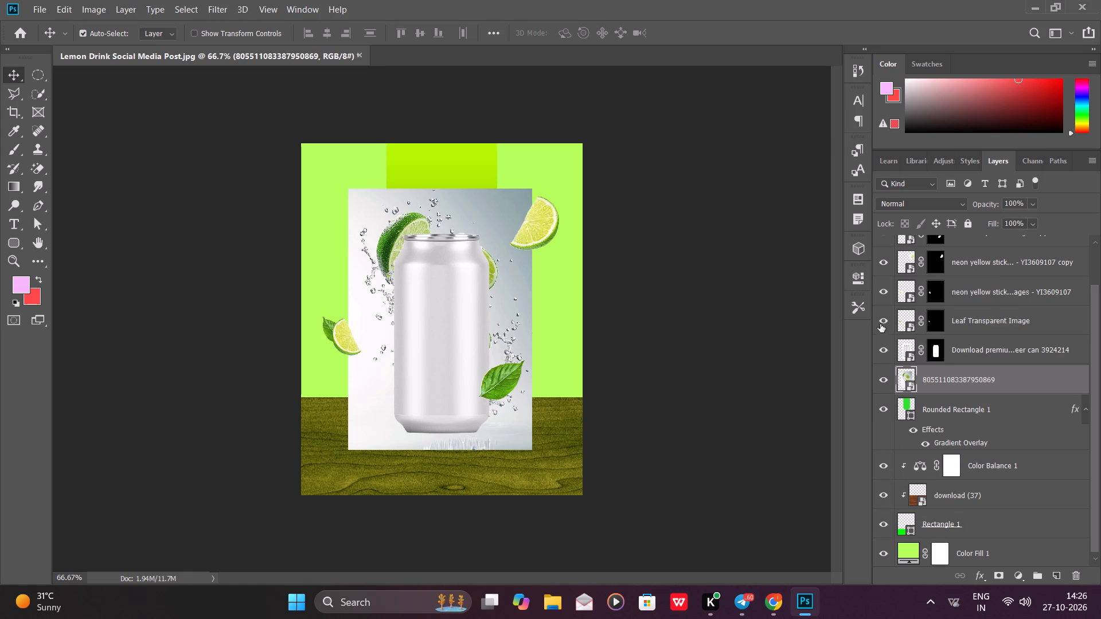